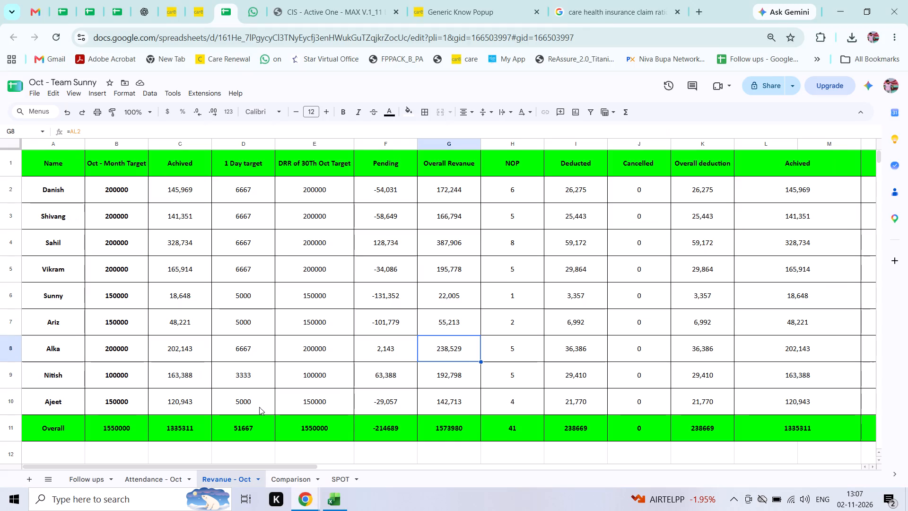
Switch from Chrome back to the Excel workbook holding the Aditya Birla versus Ultimate Joy Care comparison table.
key(alt+Tab)
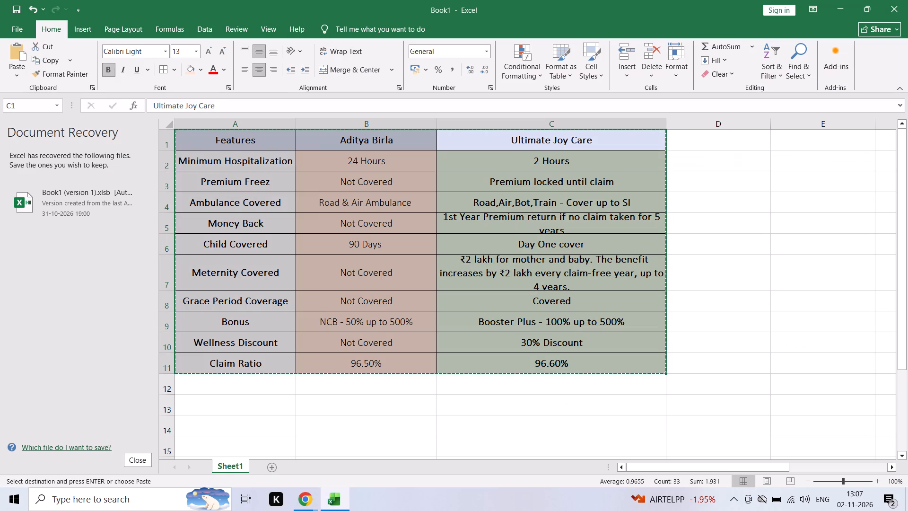
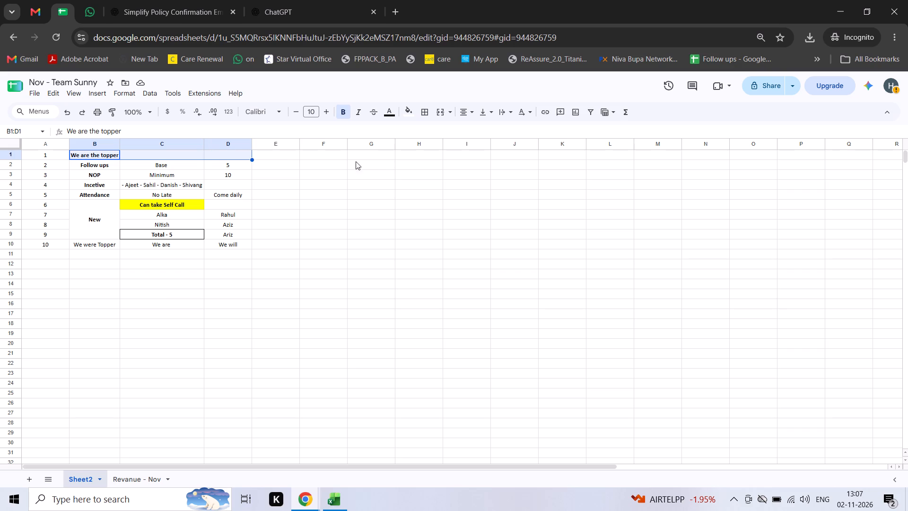
Merge cells B1 to D1 so the "We are the topper" heading spans the table's three columns.
click(437, 113)
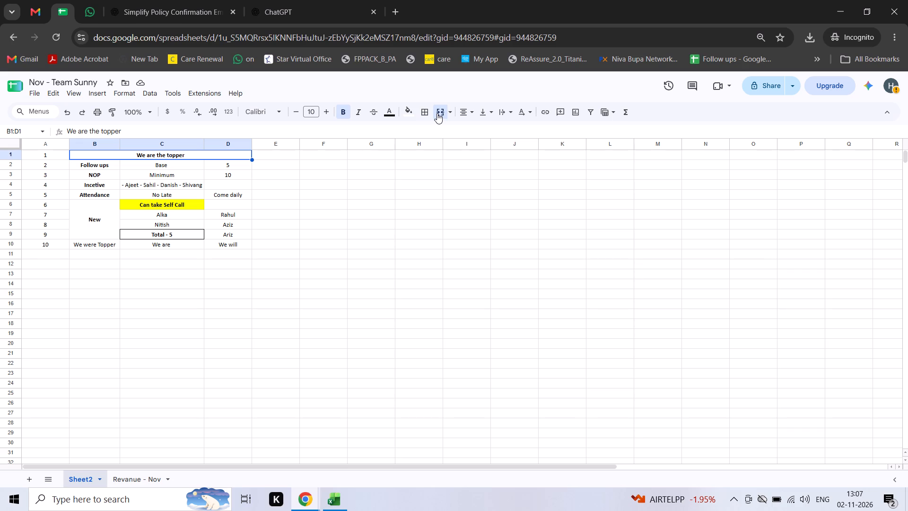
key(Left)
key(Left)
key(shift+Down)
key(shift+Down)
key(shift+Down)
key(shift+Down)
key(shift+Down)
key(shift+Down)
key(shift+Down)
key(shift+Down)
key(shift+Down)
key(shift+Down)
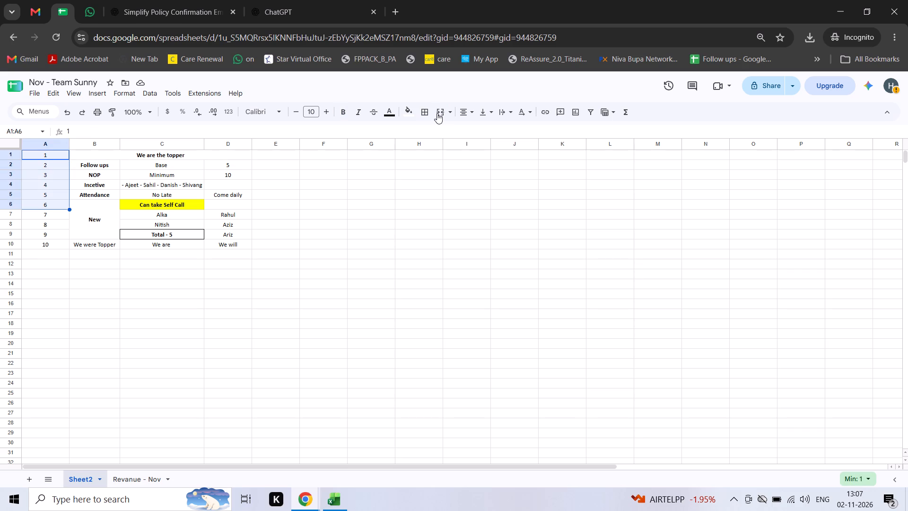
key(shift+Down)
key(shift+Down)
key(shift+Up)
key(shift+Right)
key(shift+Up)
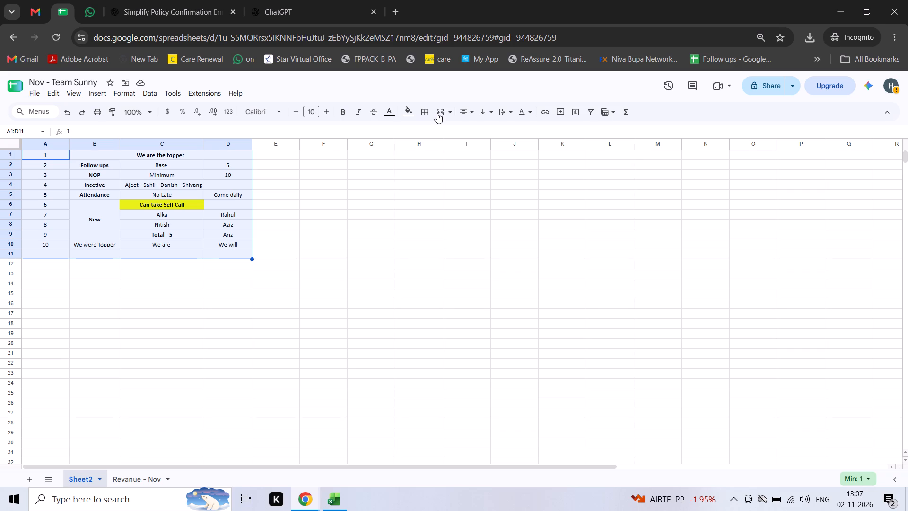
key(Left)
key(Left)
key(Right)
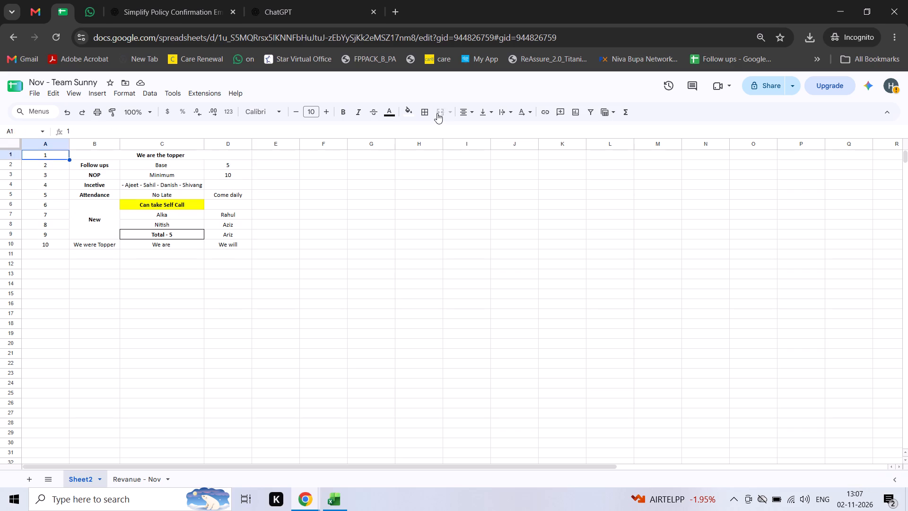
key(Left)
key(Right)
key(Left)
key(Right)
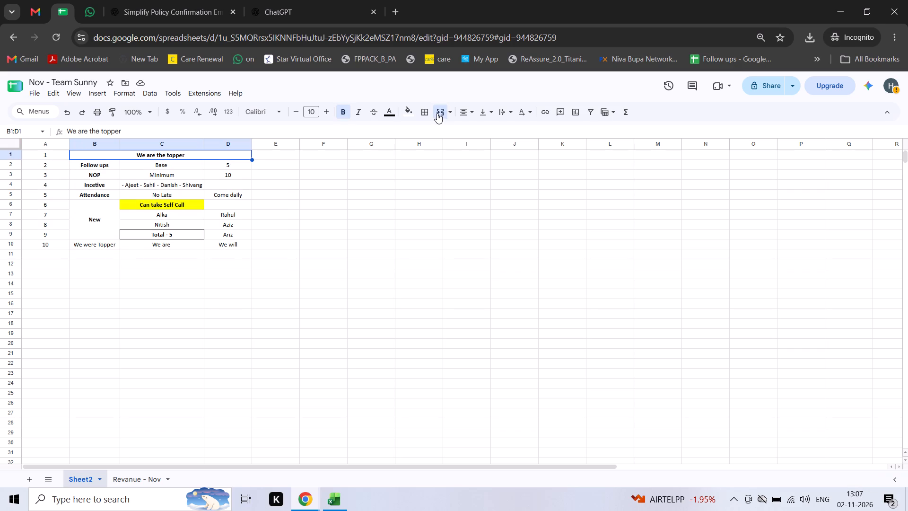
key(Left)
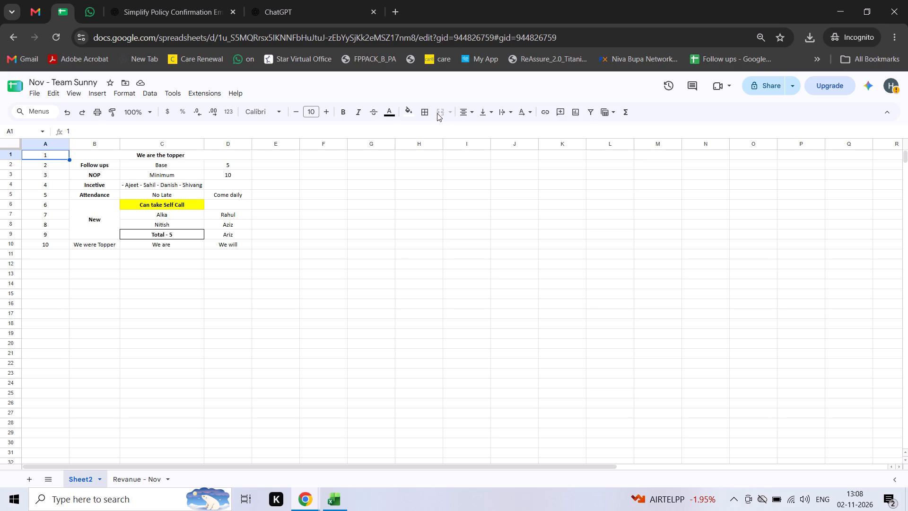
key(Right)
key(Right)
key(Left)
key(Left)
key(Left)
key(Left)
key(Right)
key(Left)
Merge cells C6 and D6 so the yellow "Can take Self Call" label spans both columns.
key(Down)
key(Down)
key(Down)
key(Down)
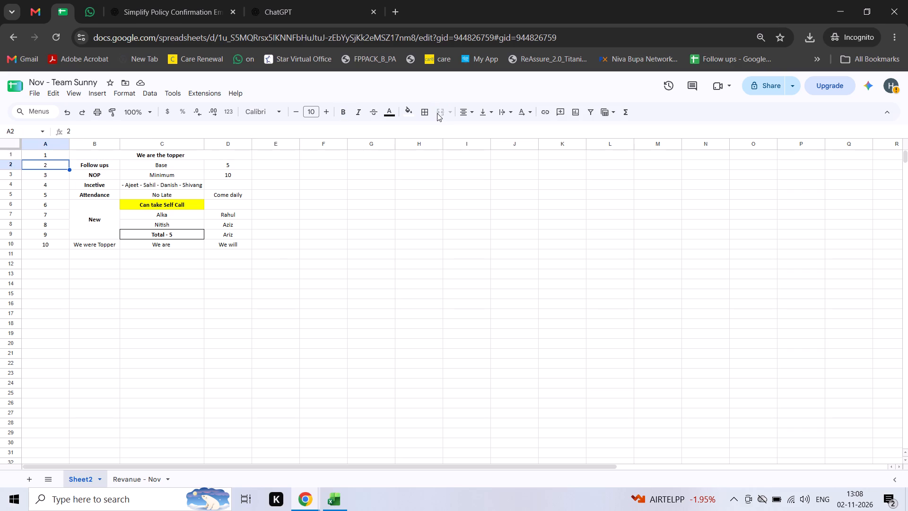
key(Right)
key(Down)
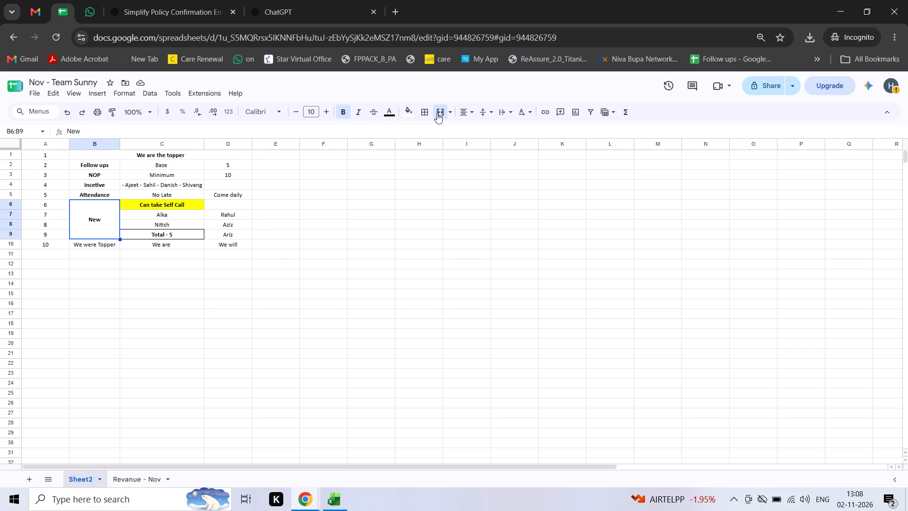
key(Right)
key(shift+Right)
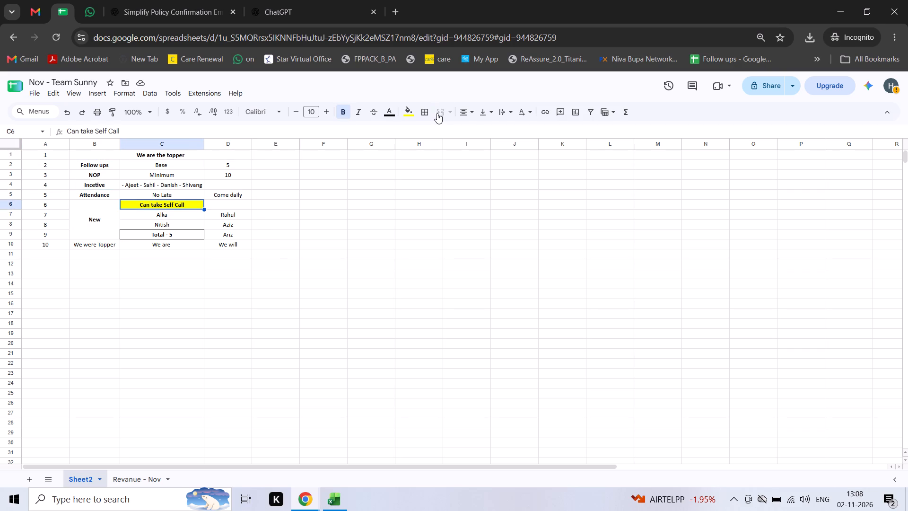
click(438, 116)
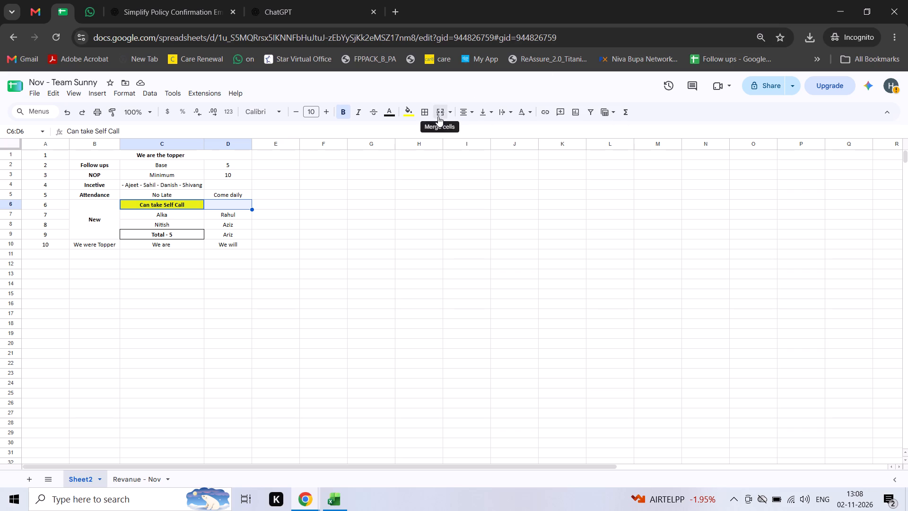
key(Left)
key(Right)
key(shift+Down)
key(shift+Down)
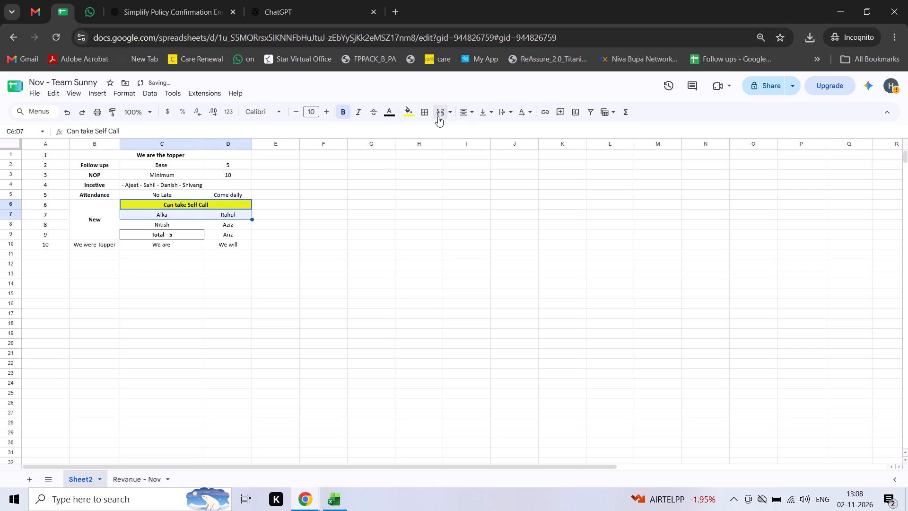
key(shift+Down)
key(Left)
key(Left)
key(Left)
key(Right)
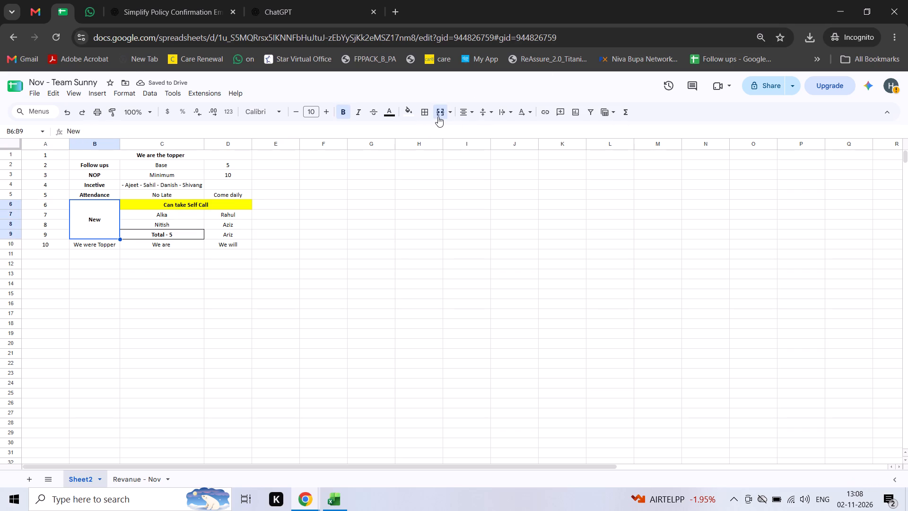
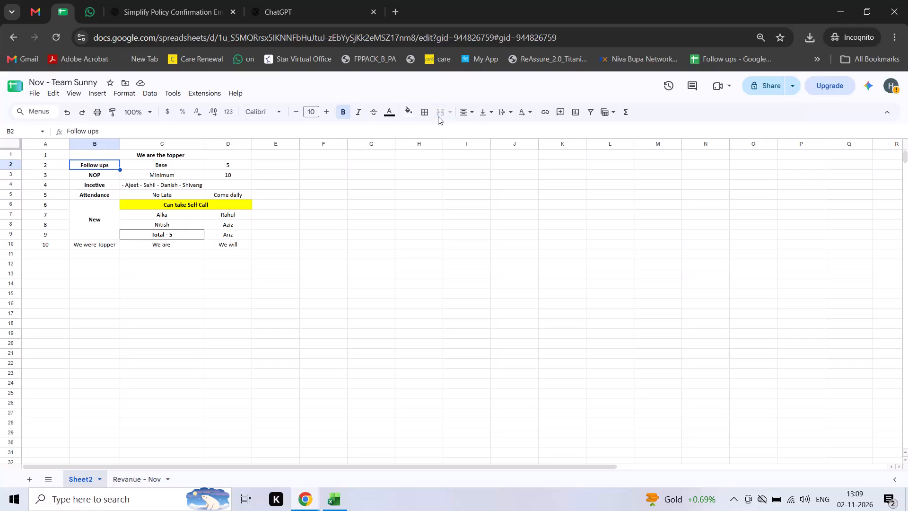
Fill the merged "We are the topper" heading in B1:D1 with yellow.
key(Up)
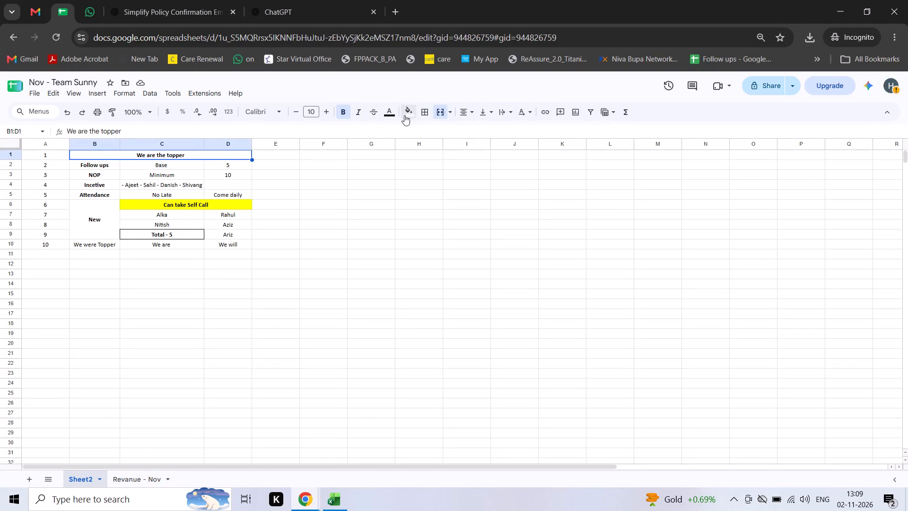
click(416, 115)
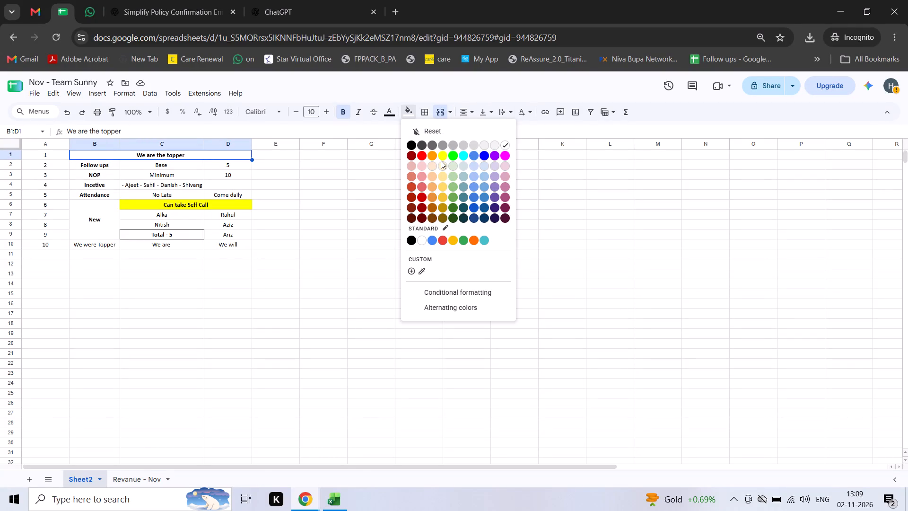
click(441, 160)
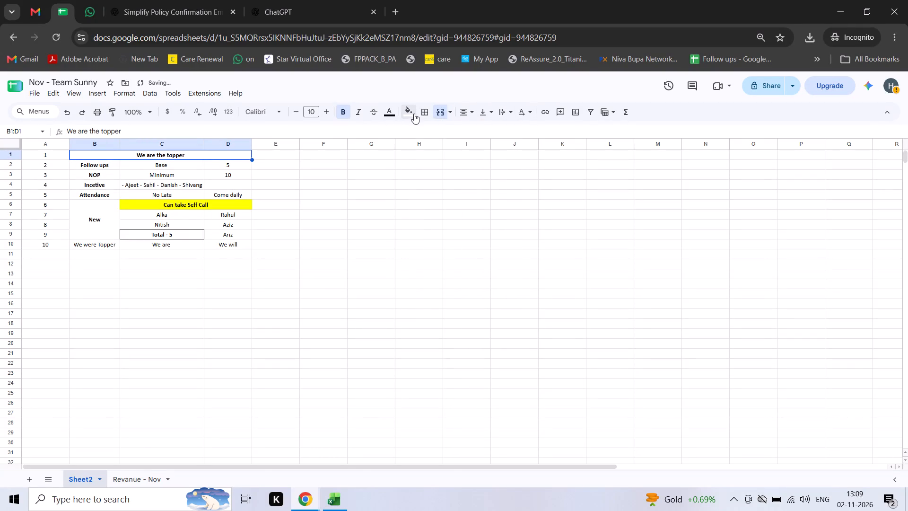
click(414, 114)
click(441, 160)
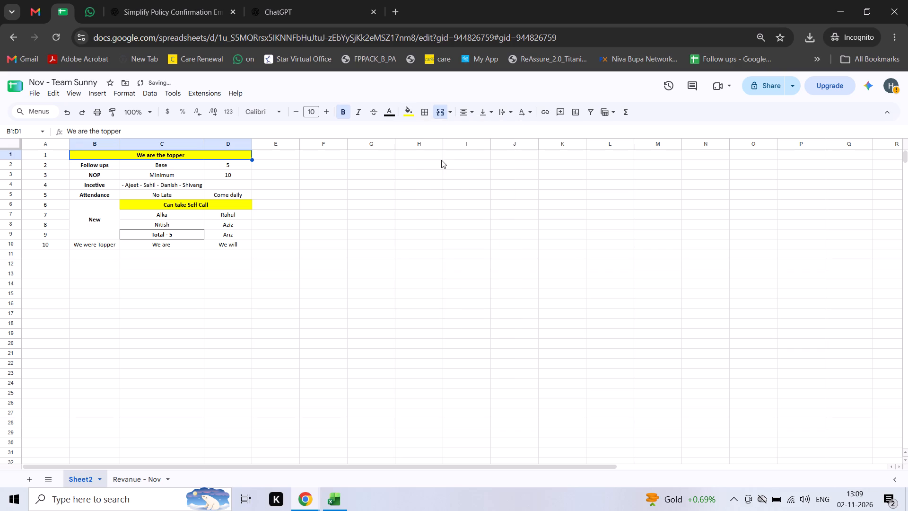
click(412, 180)
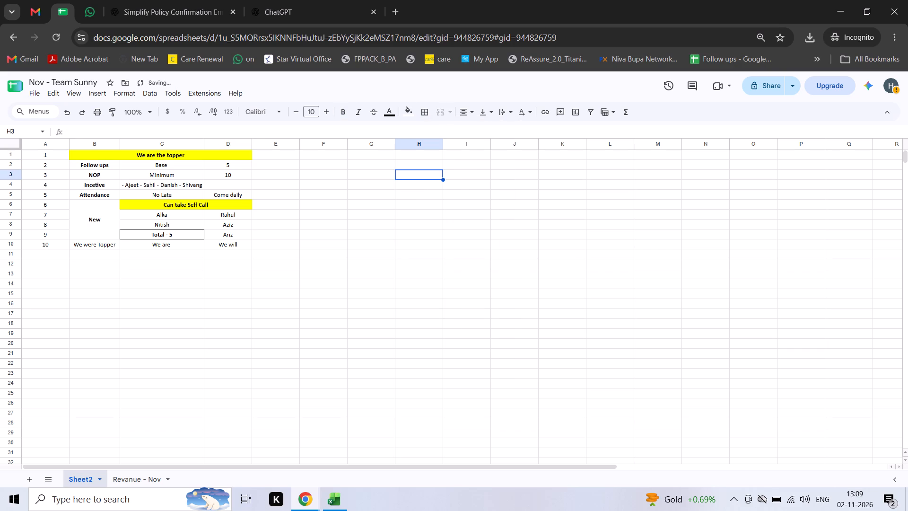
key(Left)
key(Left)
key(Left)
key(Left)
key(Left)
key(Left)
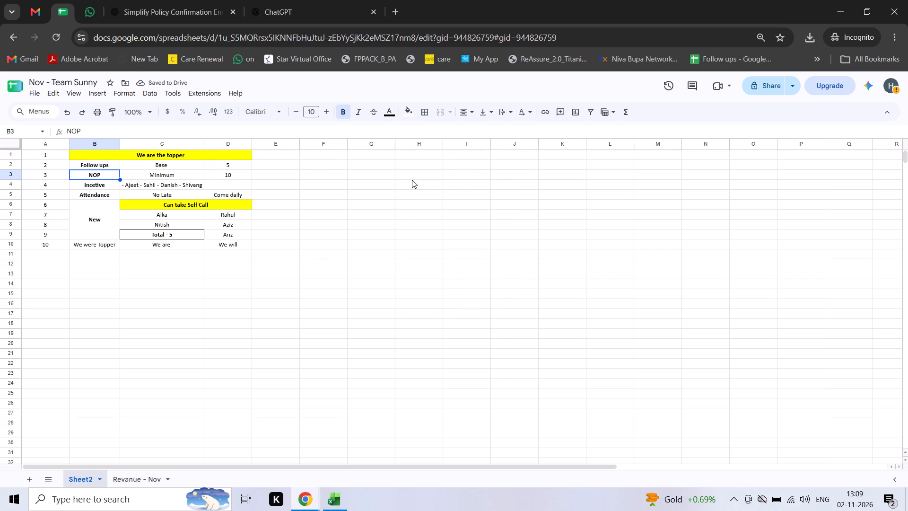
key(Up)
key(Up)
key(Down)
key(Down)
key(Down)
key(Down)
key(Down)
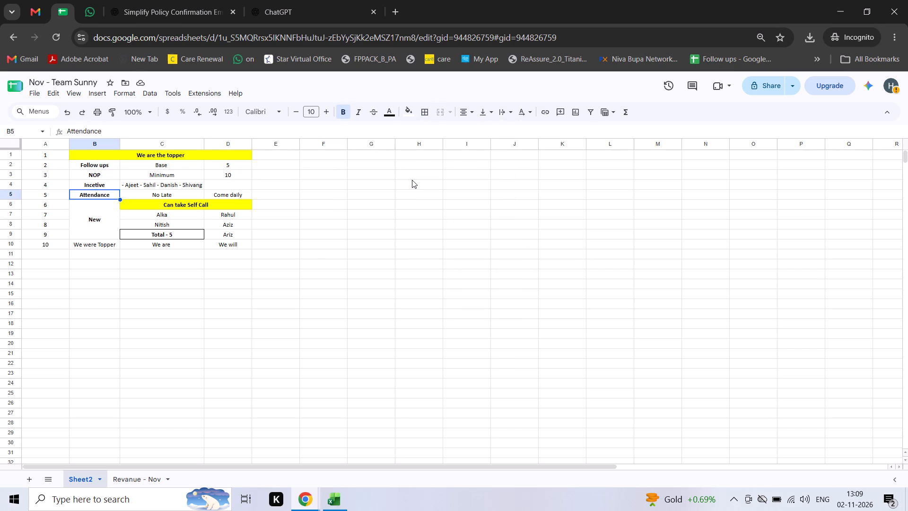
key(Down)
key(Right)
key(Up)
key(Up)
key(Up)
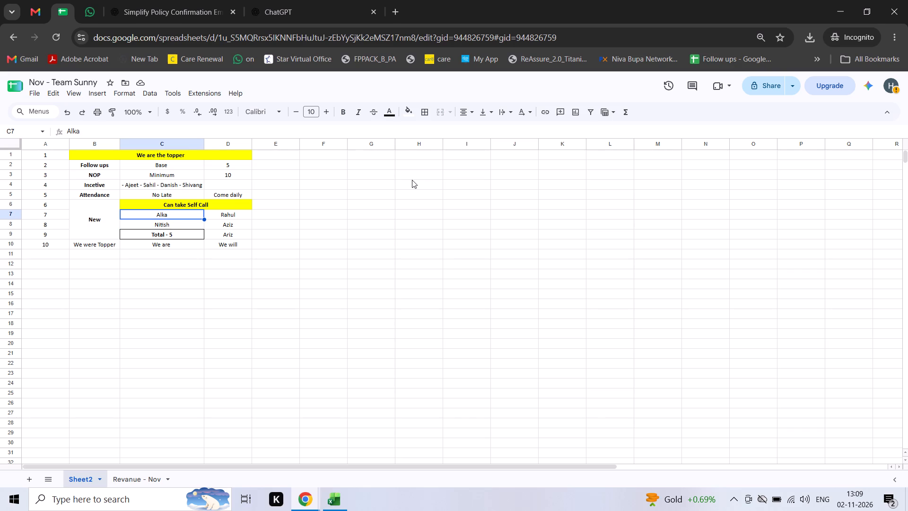
Make the name Rahul in cell D7 bold.
key(Down)
key(Up)
key(Right)
key(Down)
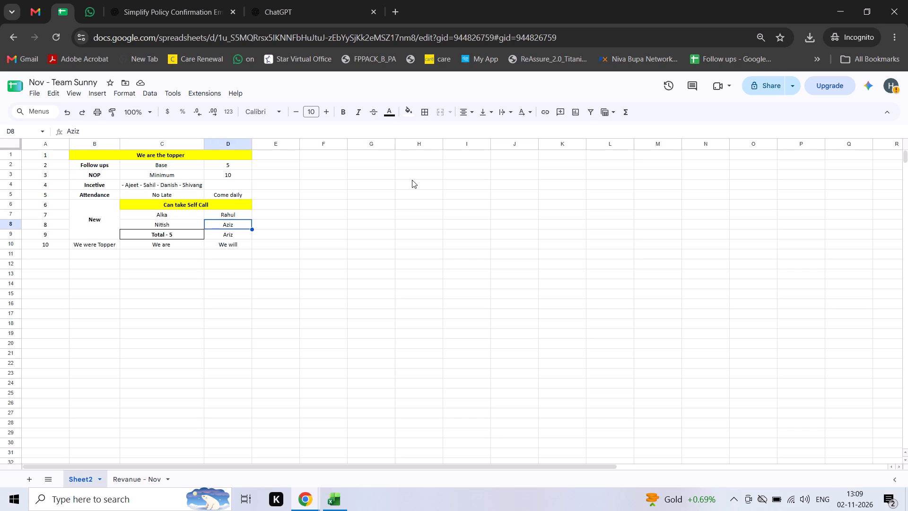
key(Down)
key(Up)
key(Up)
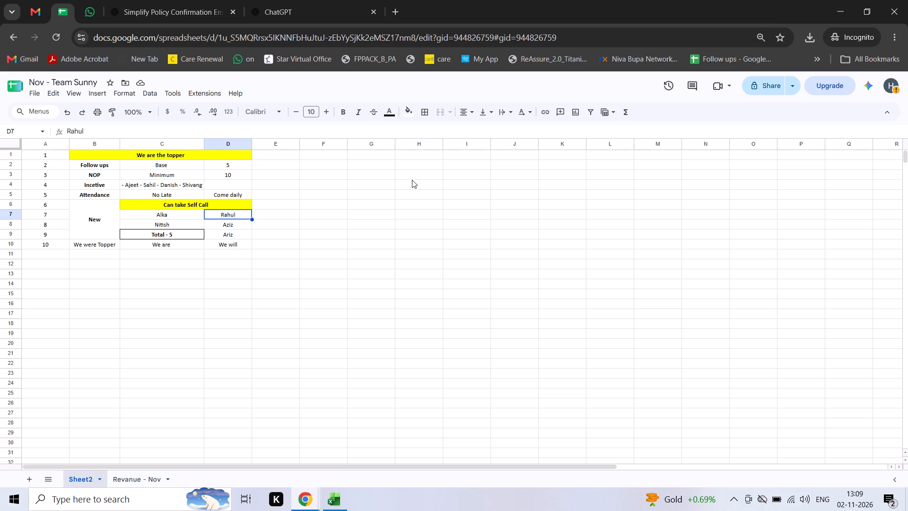
key(ctrl+b)
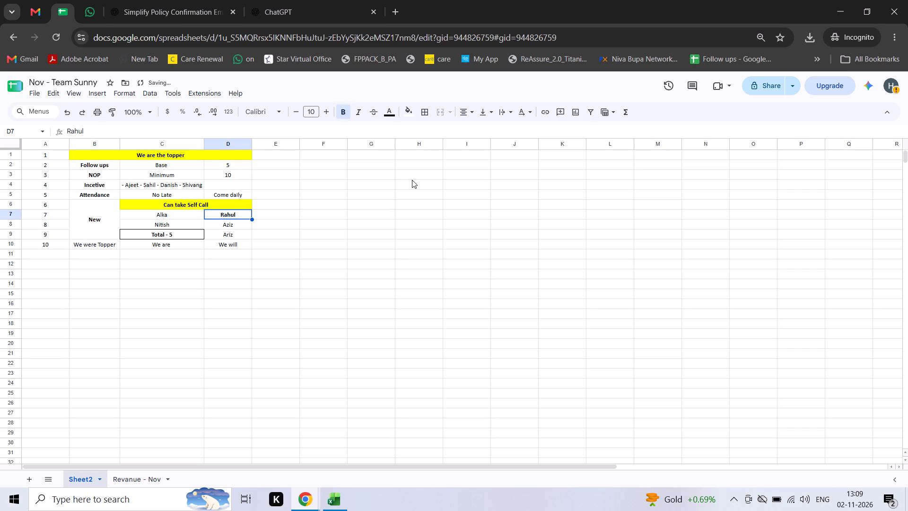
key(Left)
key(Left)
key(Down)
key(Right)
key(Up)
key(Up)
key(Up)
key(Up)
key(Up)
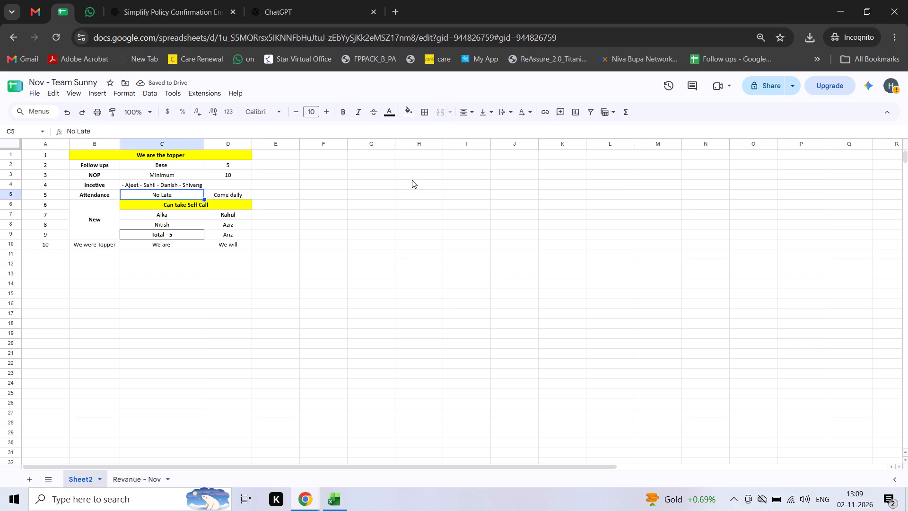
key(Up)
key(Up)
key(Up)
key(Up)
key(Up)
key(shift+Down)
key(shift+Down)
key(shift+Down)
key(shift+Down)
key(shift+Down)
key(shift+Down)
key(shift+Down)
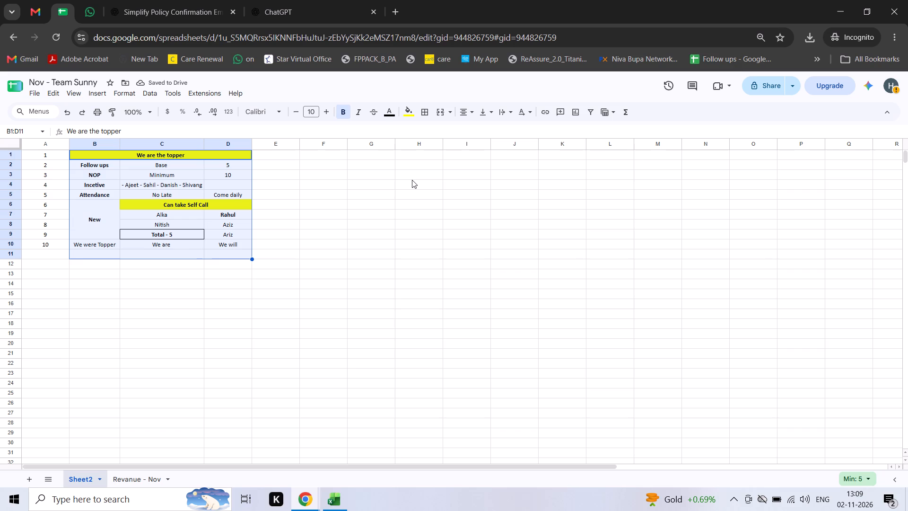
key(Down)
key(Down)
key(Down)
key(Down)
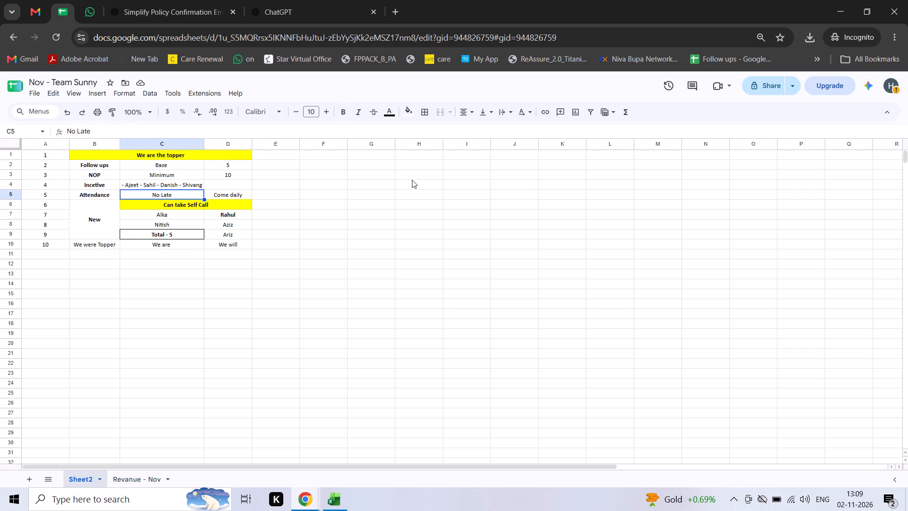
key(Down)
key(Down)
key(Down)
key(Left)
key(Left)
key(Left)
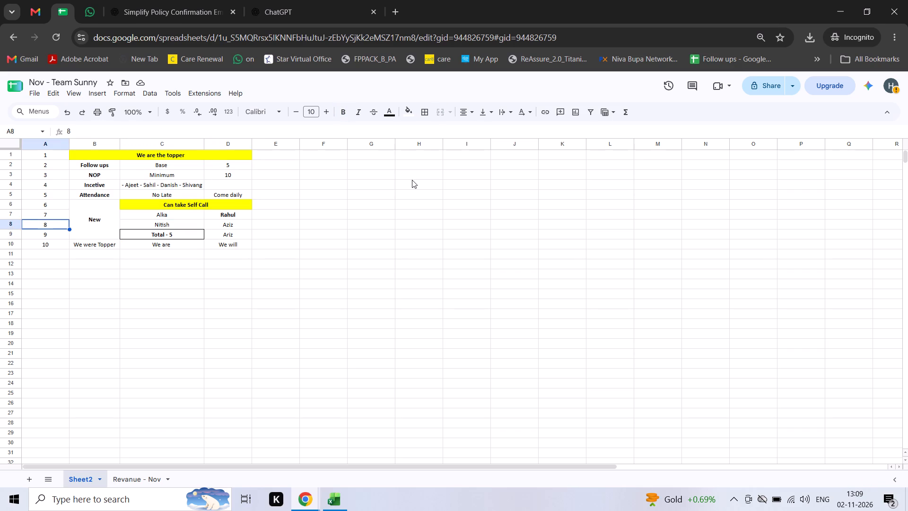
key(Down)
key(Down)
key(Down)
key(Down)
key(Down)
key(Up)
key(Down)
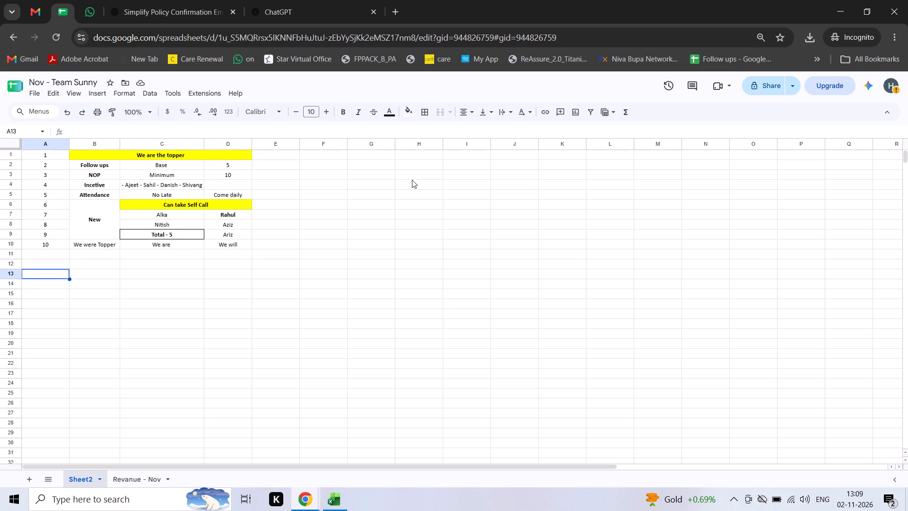
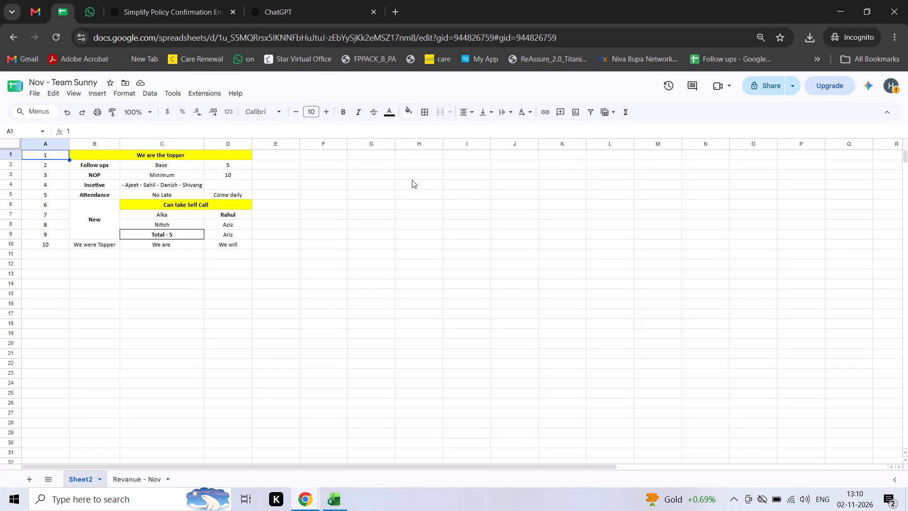
Make the serial numbers 1 to 10 in A1:A10 bold.
key(shift+Down)
key(shift+Down)
key(shift+Down)
key(shift+Down)
key(shift+Down)
key(shift+Down)
key(shift+Down)
key(shift+Down)
key(shift+Down)
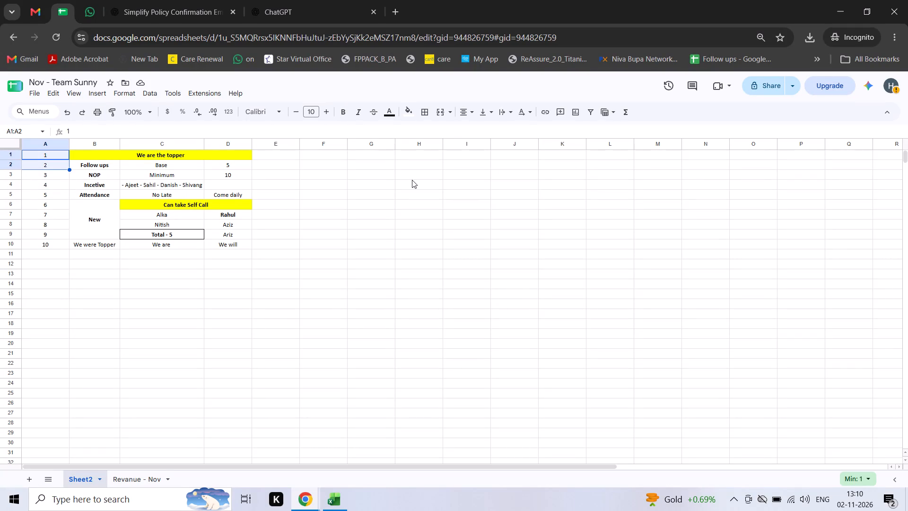
key(shift+Right)
key(shift+Right)
key(shift+Right)
key(shift+Left)
key(shift+Left)
key(shift+Left)
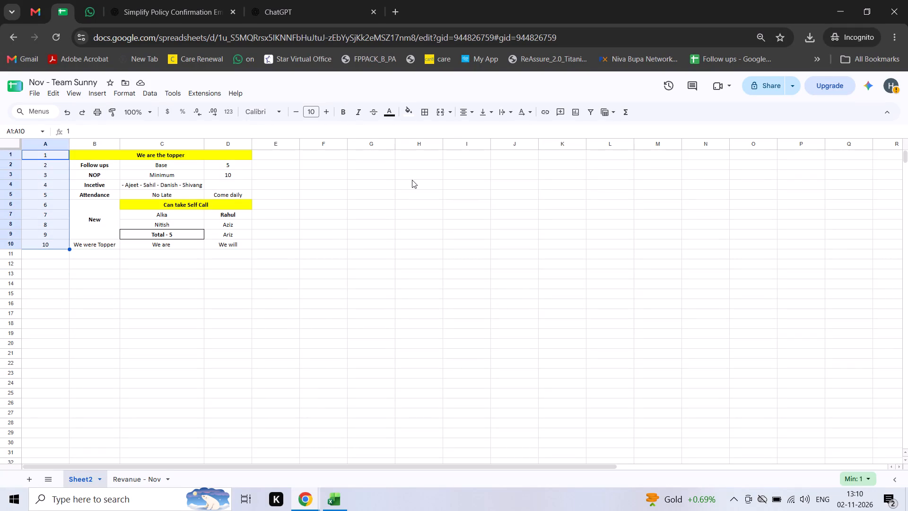
key(shift+Left)
key(ctrl+b)
key(Down)
key(Down)
key(Down)
key(Down)
key(Down)
key(Down)
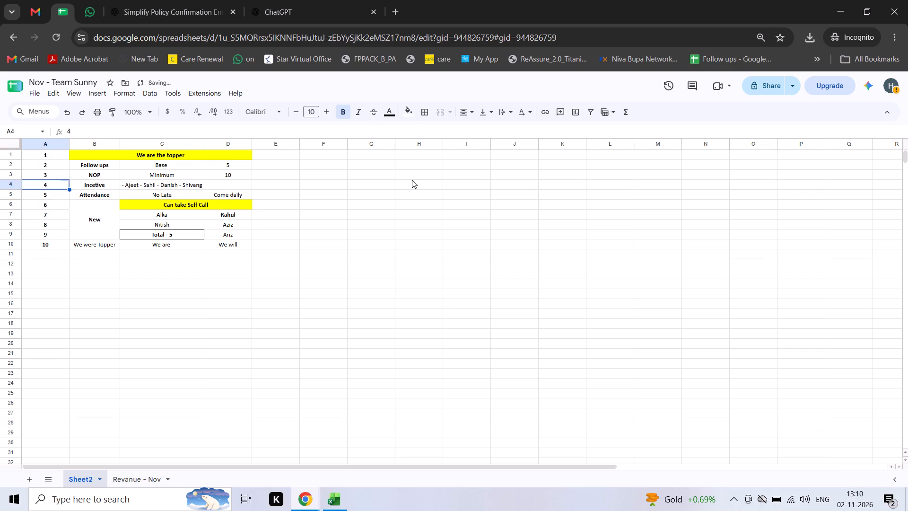
key(Down)
key(Down)
key(Down)
key(Down)
key(Down)
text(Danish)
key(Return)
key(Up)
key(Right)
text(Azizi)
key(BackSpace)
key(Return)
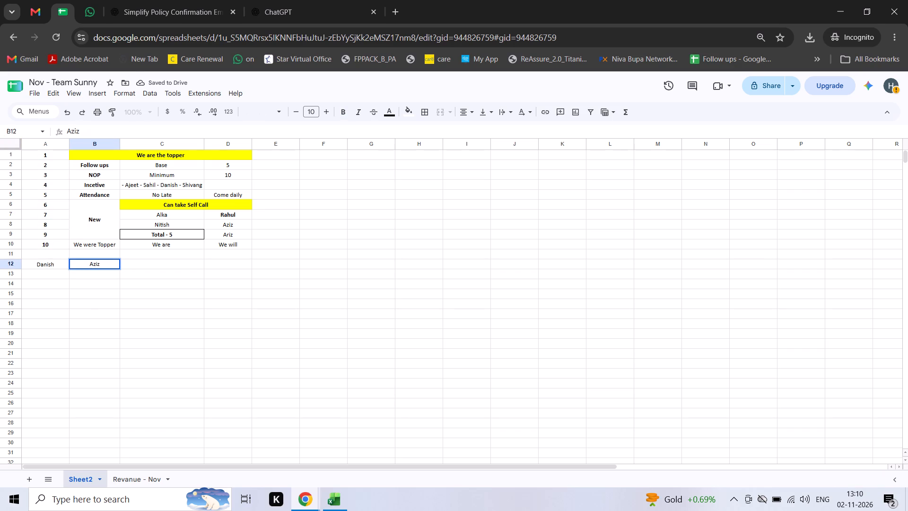
Make the name Danish in cell A12 bold.
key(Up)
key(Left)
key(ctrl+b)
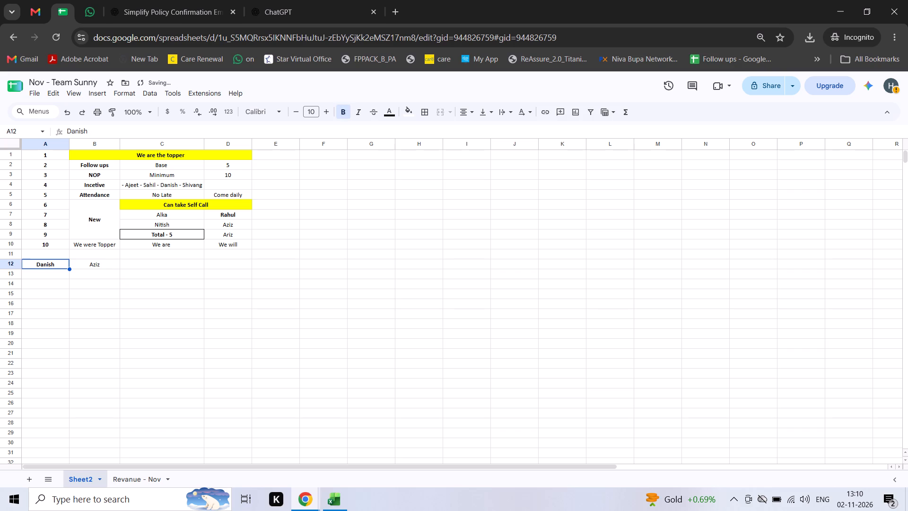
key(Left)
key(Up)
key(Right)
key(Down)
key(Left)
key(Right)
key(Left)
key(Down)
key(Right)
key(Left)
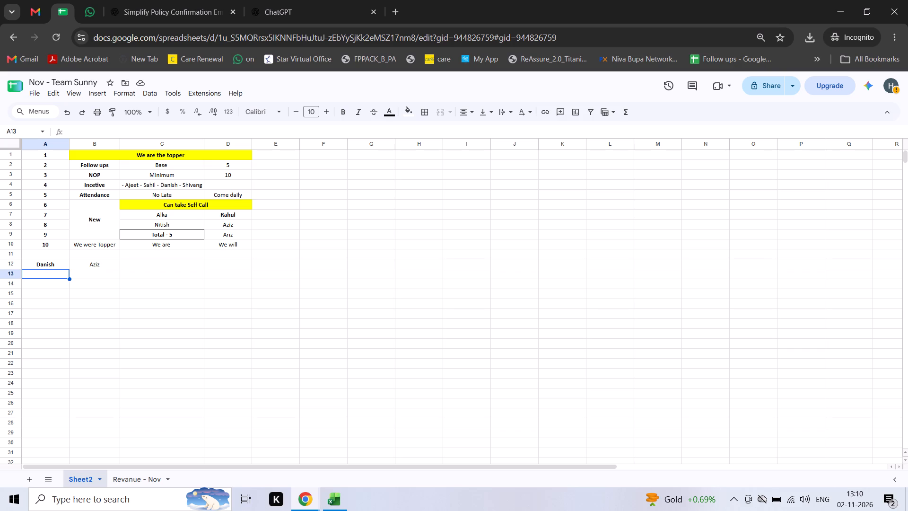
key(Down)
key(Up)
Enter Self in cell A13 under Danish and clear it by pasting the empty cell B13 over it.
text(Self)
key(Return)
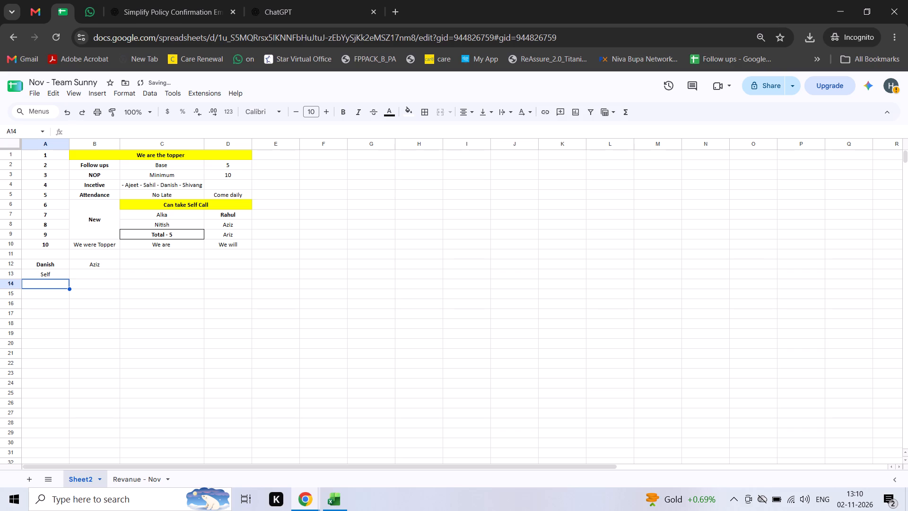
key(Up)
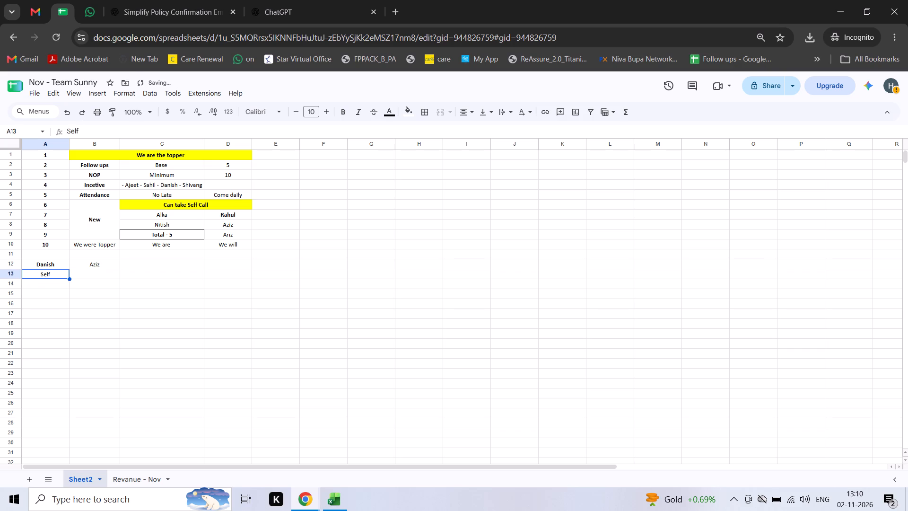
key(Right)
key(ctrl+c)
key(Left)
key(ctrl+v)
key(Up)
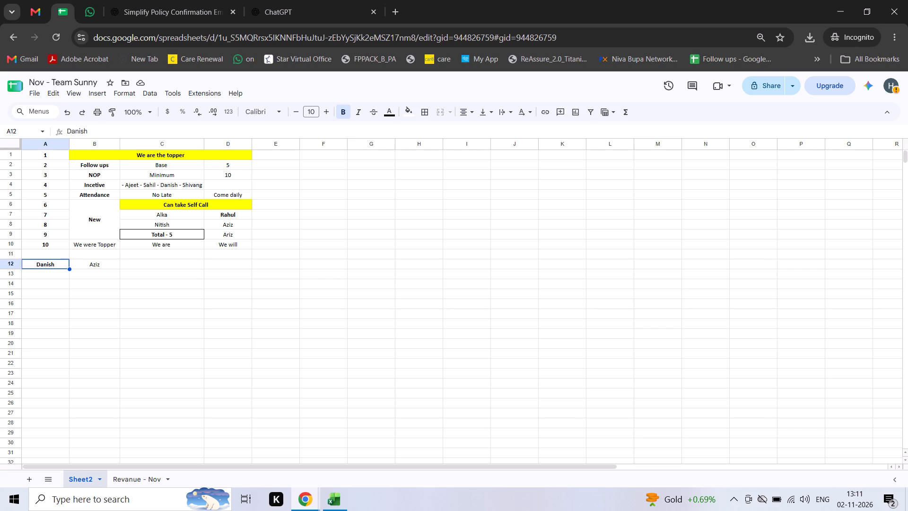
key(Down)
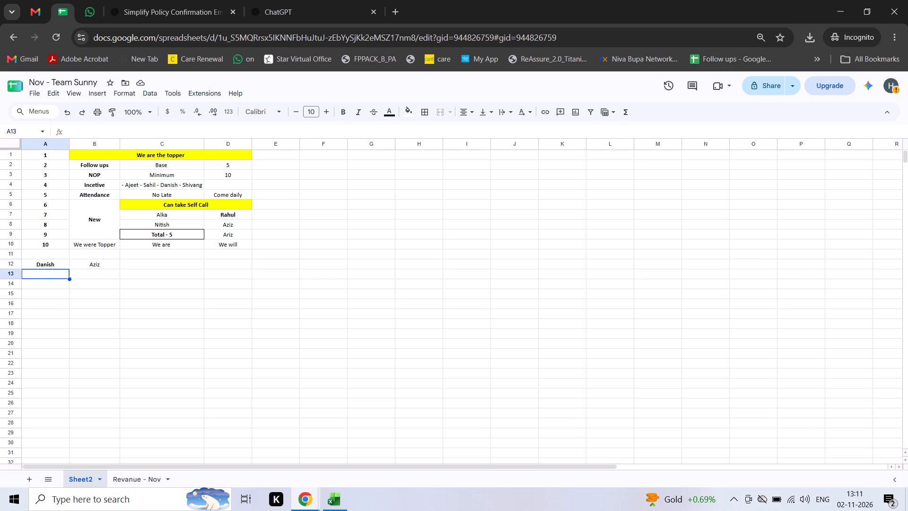
Enter Ariz in A13, move it to B13 under Aziz, and enter Vikram in A13.
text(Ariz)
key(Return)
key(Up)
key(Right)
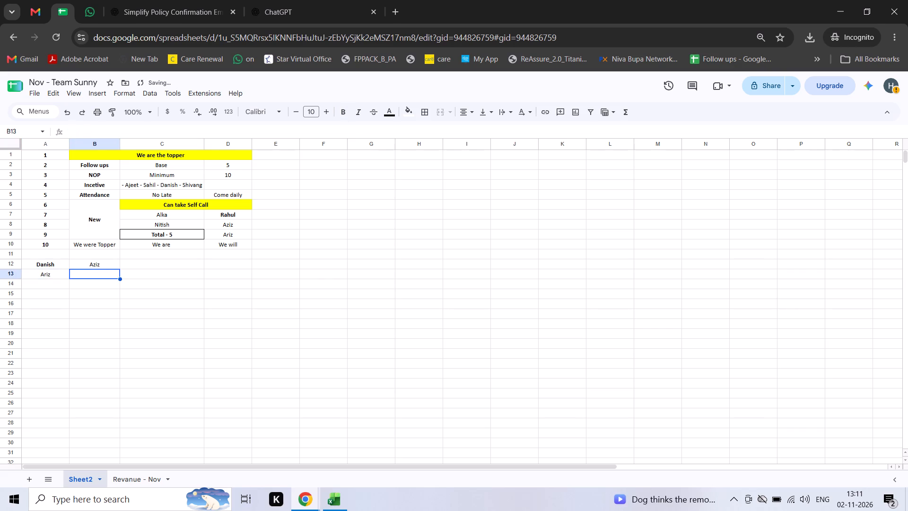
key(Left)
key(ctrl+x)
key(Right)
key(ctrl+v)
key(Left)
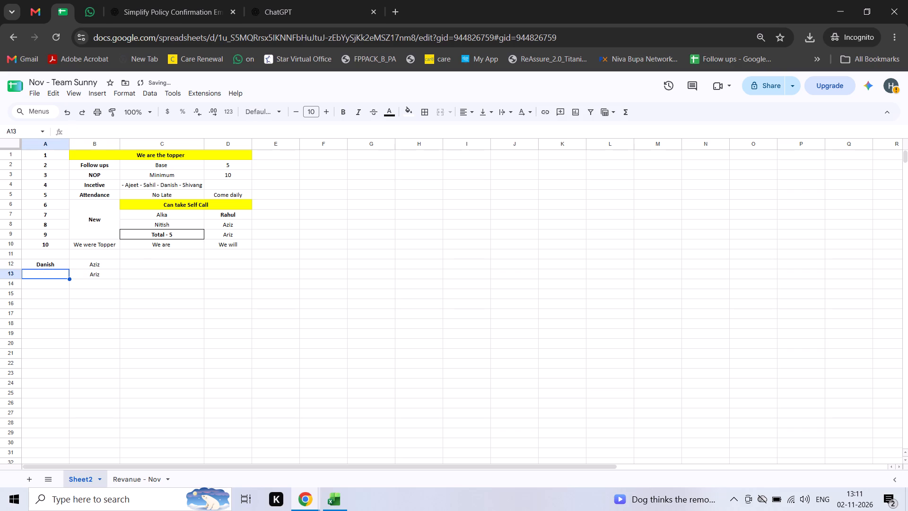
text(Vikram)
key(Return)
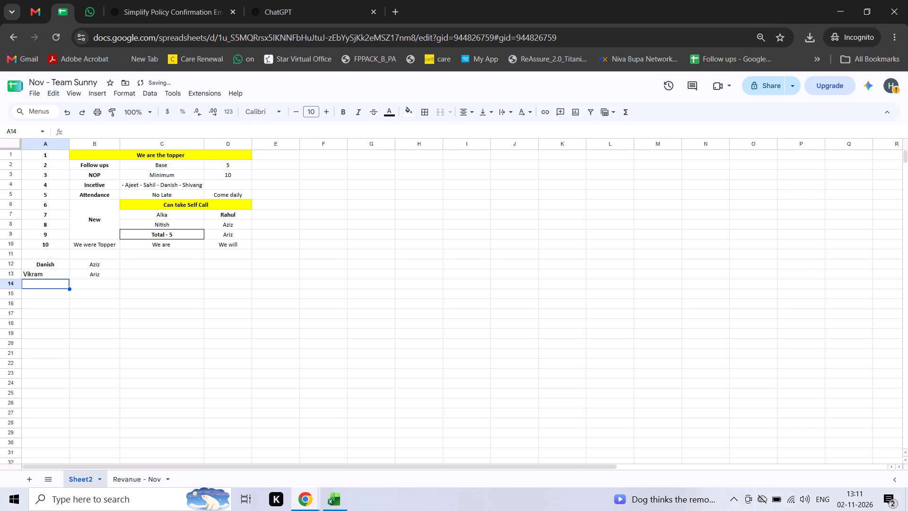
Copy the formatting of the Danish and Aziz cells A12:B12 onto the Vikram row below.
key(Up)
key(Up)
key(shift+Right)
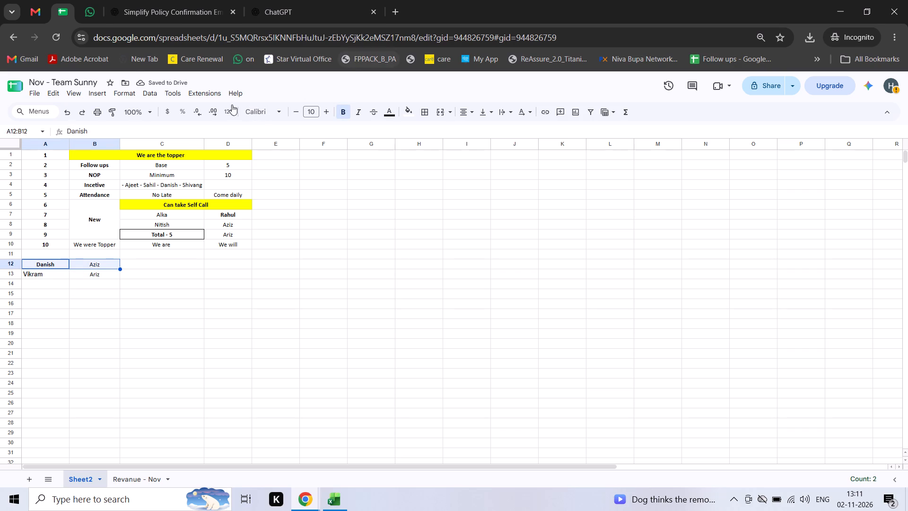
click(113, 112)
drag(45, 285, 47, 274)
click(47, 274)
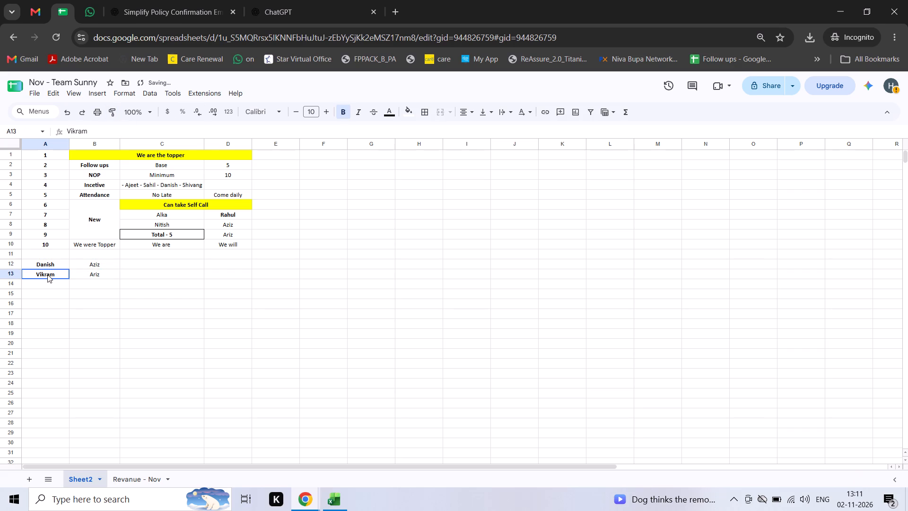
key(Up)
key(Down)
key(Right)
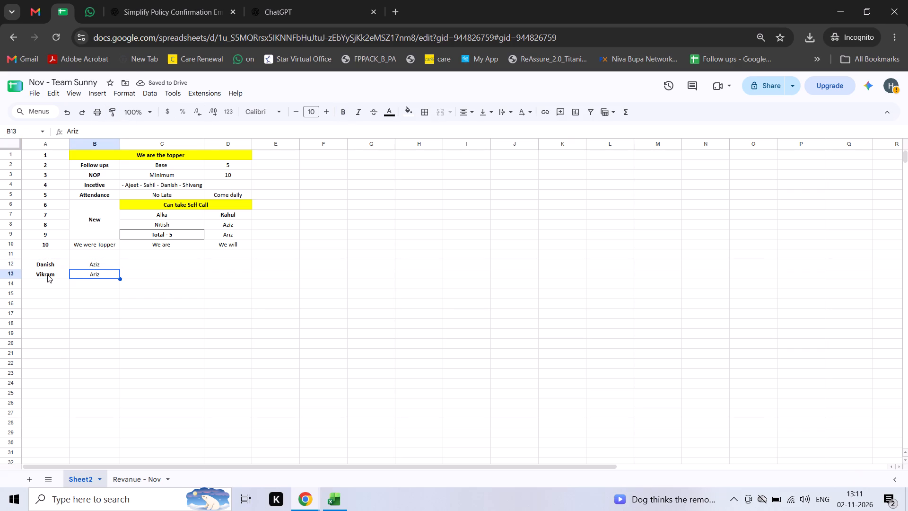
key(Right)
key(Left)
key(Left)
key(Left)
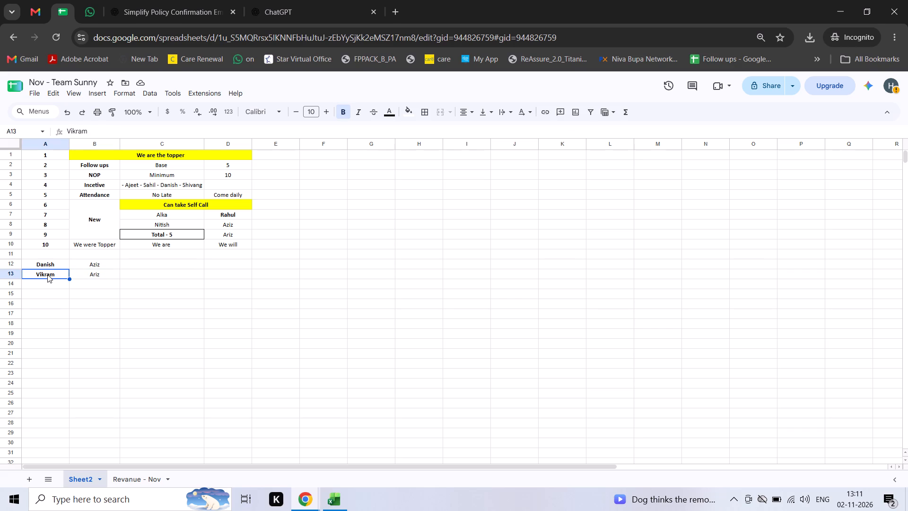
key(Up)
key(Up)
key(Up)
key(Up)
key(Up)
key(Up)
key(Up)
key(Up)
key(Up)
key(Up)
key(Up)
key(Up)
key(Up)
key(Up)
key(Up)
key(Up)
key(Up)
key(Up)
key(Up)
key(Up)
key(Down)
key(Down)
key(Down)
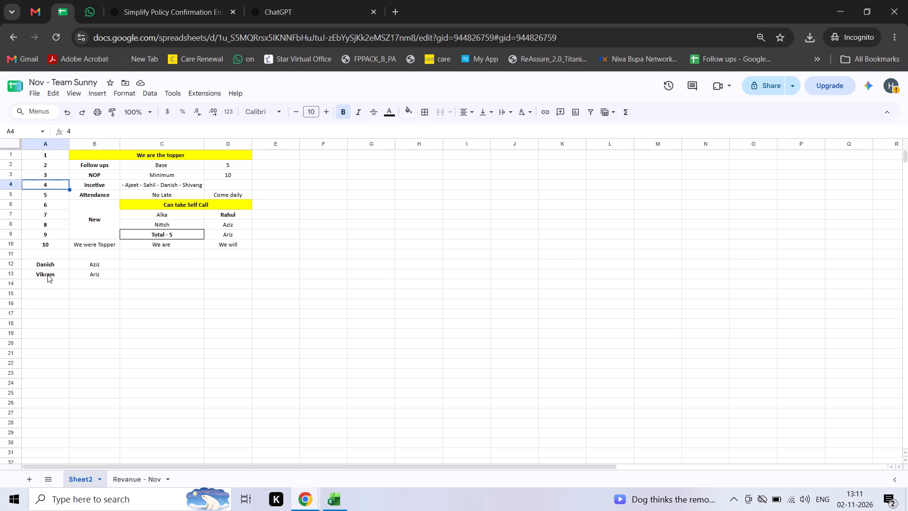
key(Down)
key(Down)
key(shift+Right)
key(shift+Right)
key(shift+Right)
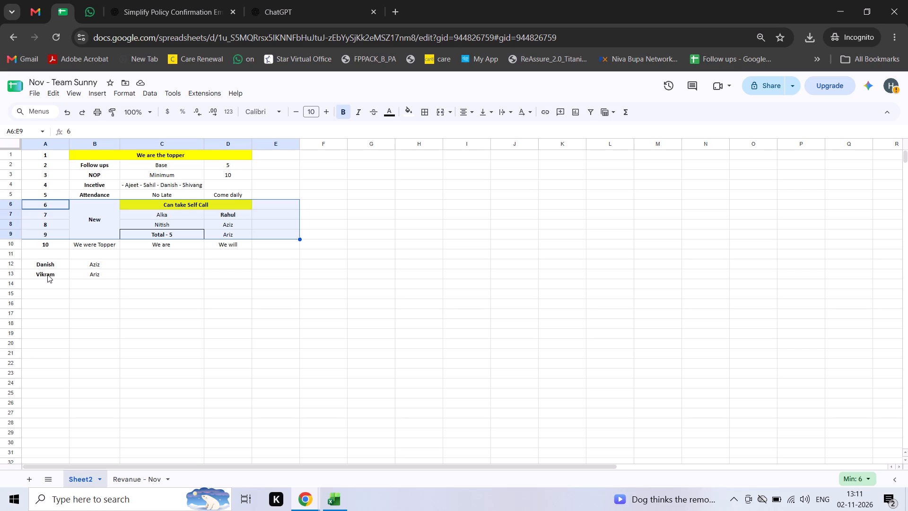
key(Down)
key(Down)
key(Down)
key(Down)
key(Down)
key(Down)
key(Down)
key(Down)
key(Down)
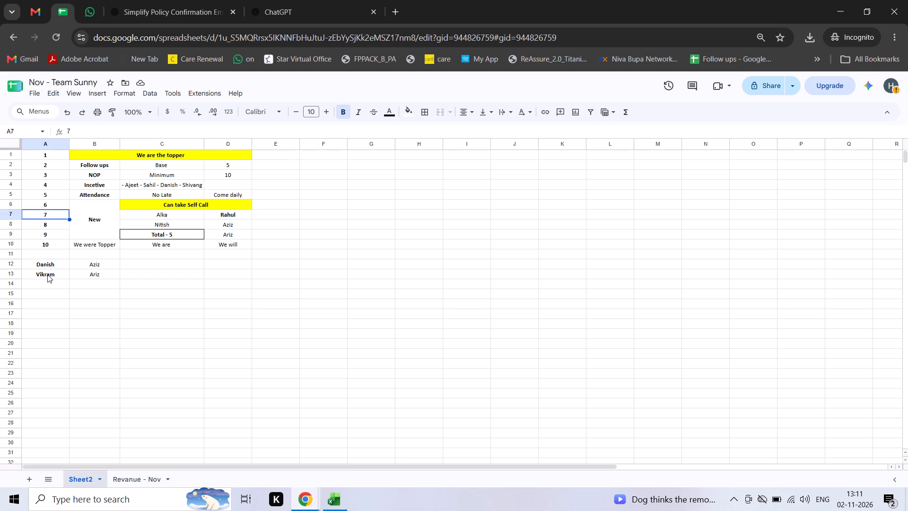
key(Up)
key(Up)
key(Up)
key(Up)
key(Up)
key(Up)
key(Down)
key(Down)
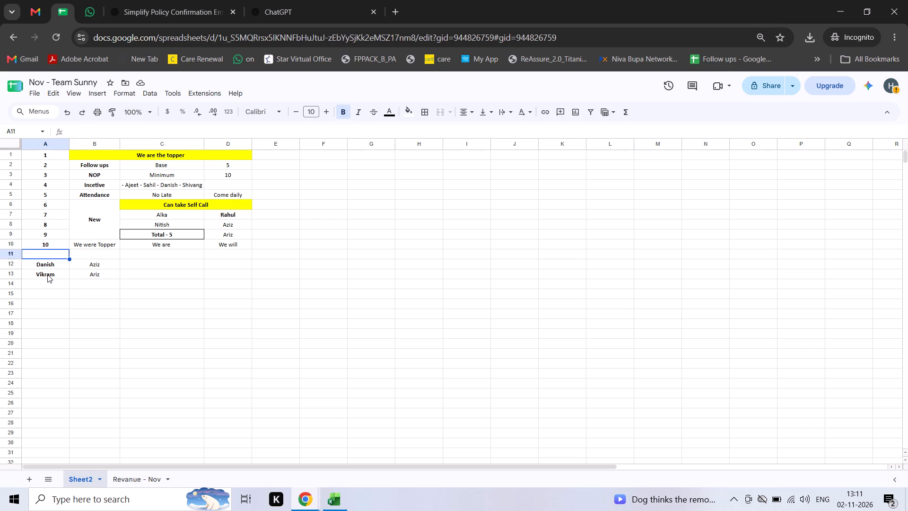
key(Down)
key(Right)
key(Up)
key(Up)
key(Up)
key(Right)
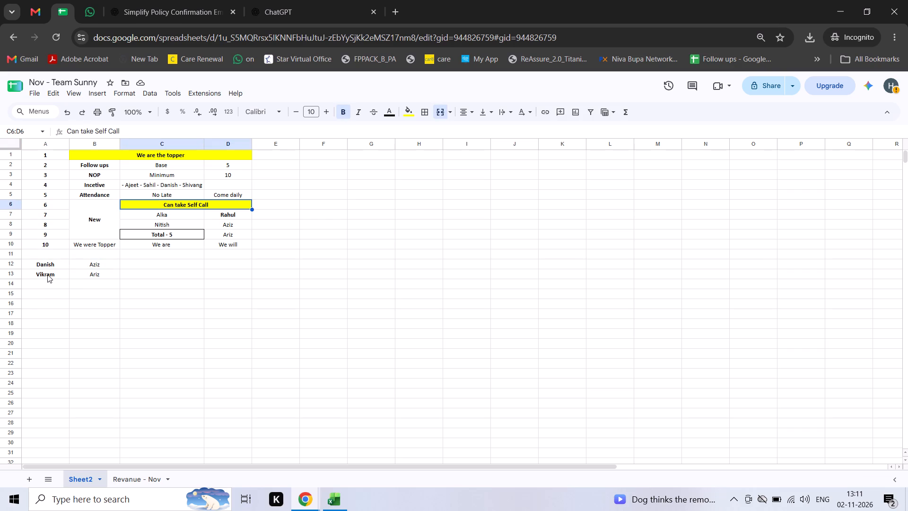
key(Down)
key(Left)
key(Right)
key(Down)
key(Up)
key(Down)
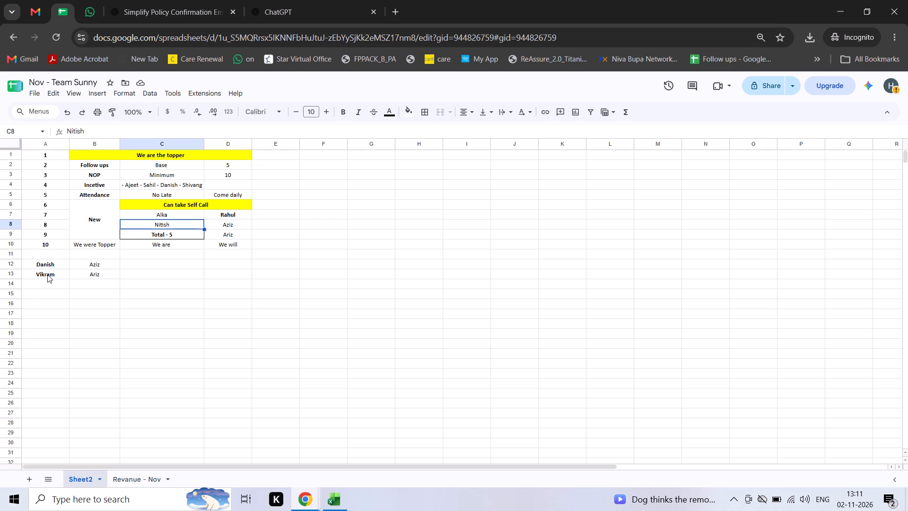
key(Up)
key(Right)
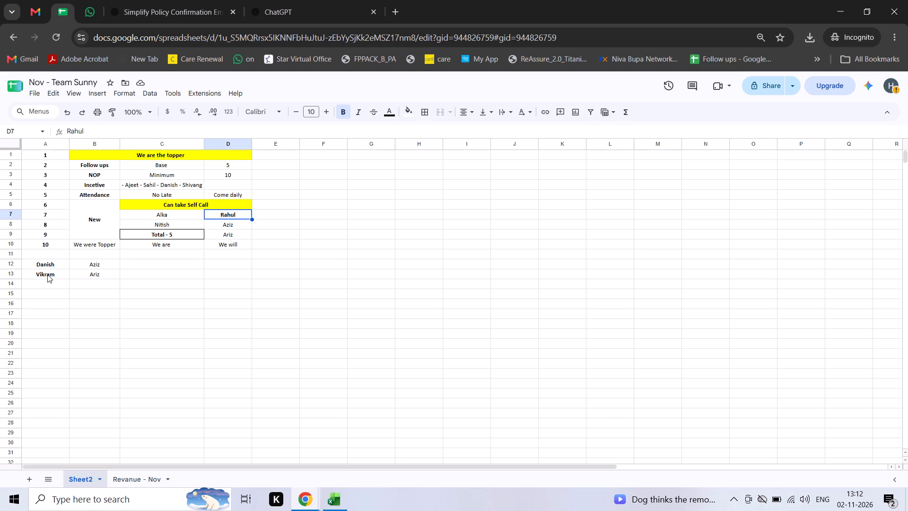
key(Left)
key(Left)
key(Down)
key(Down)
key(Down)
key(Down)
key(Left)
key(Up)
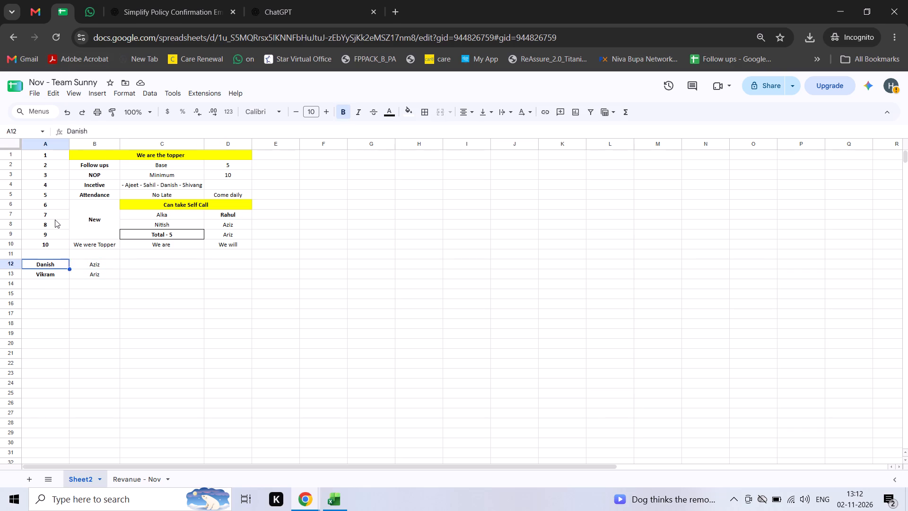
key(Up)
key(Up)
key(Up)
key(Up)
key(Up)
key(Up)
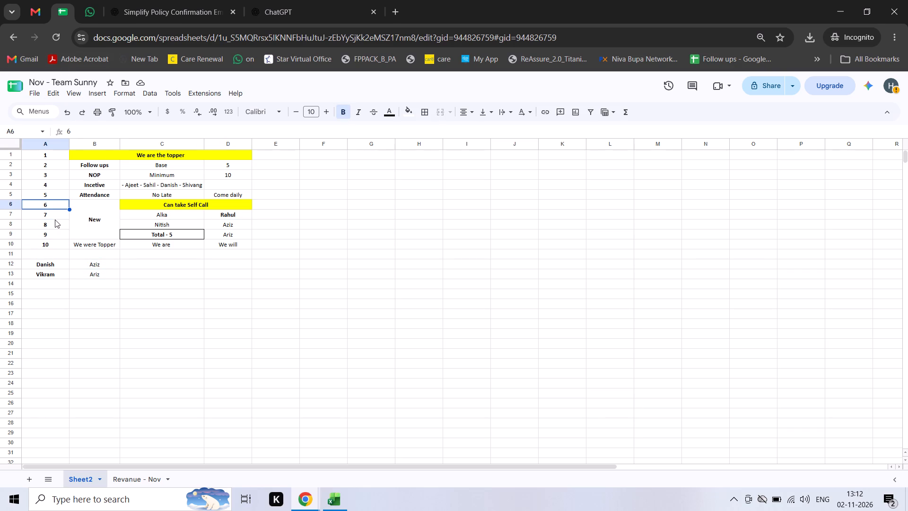
Enter Done in E6 beside the Can take Self Call heading and fill it down through E9.
key(Right)
key(Right)
key(Right)
key(Right)
key(Left)
text(dONE)
key(Return)
key(Up)
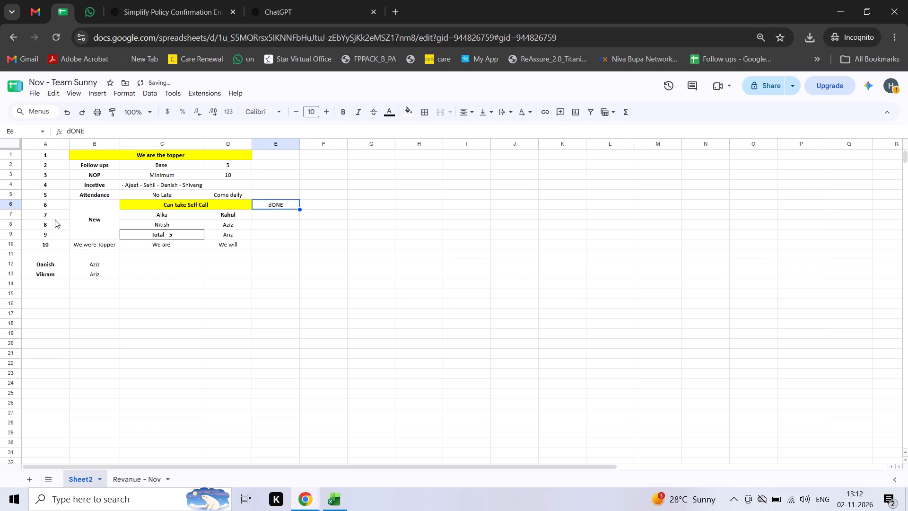
text(Done)
key(Return)
key(Up)
key(shift+Down)
key(shift+Down)
key(shift+Down)
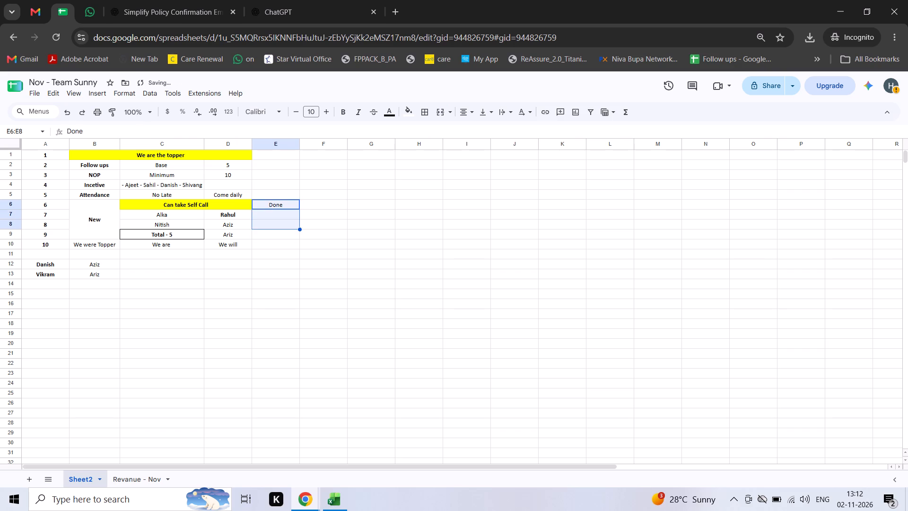
key(ctrl+d)
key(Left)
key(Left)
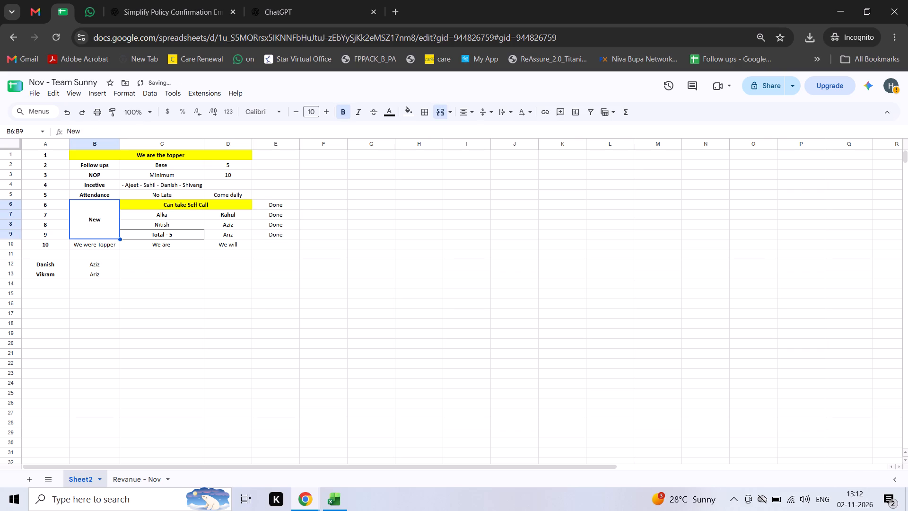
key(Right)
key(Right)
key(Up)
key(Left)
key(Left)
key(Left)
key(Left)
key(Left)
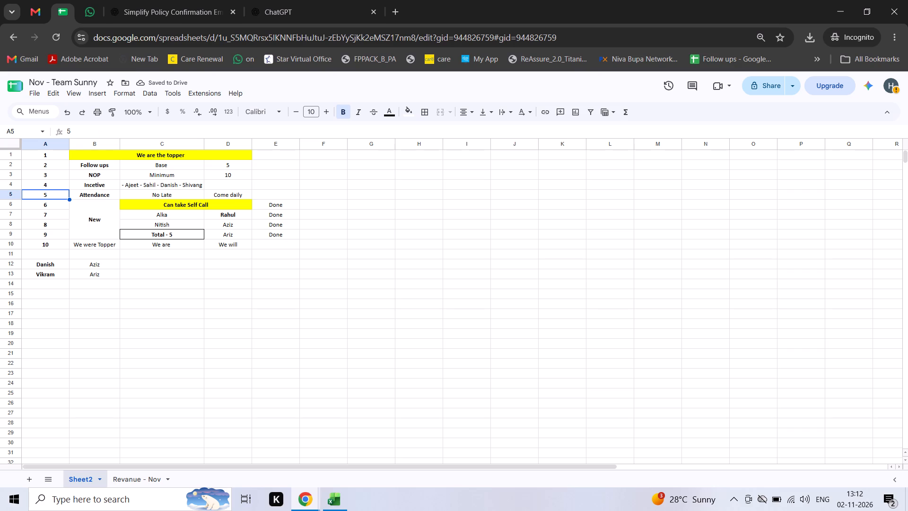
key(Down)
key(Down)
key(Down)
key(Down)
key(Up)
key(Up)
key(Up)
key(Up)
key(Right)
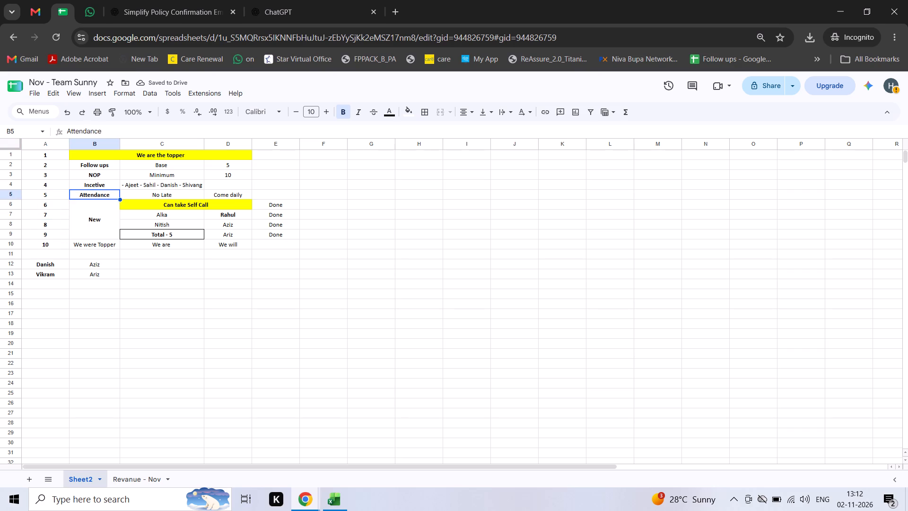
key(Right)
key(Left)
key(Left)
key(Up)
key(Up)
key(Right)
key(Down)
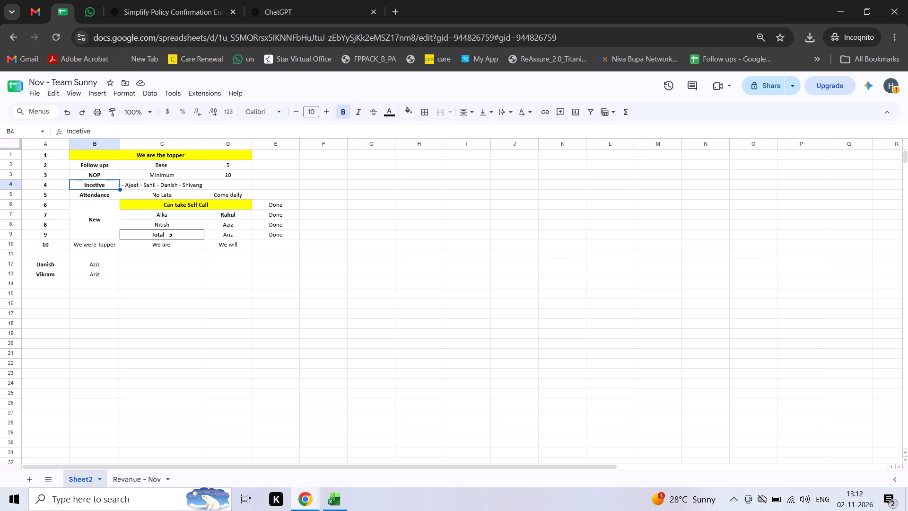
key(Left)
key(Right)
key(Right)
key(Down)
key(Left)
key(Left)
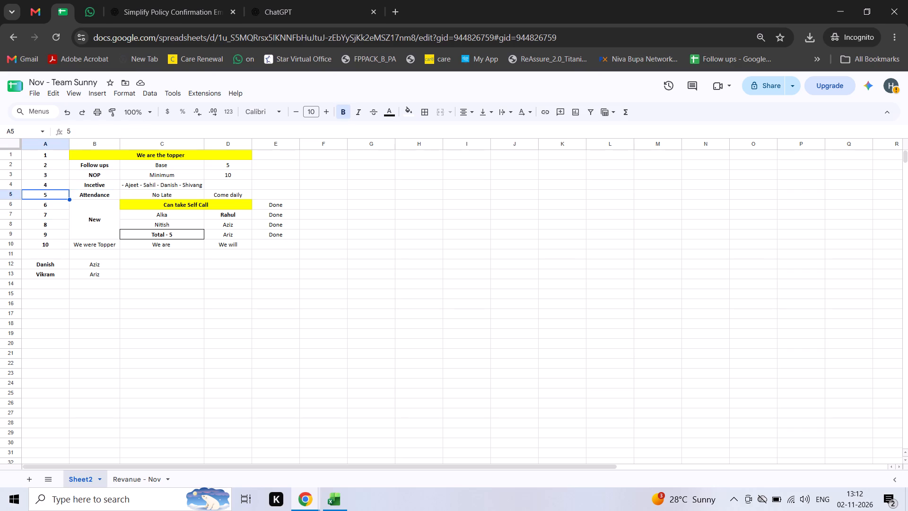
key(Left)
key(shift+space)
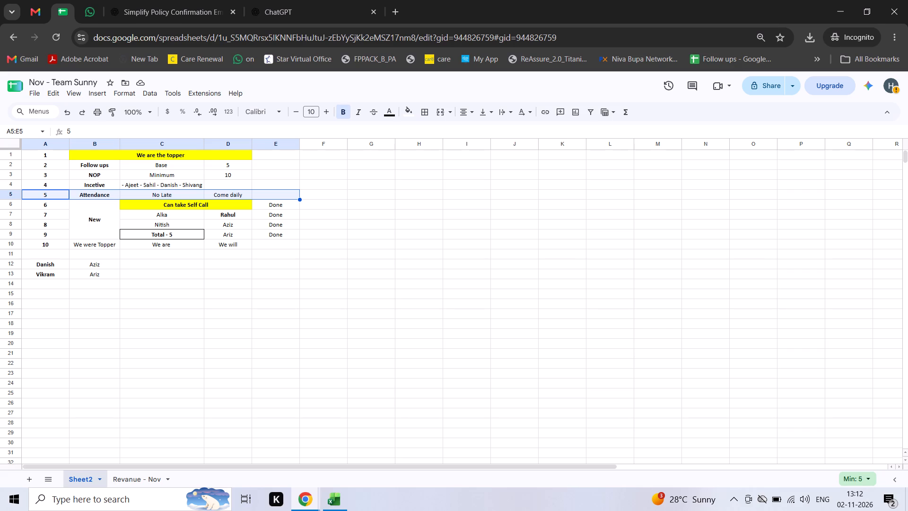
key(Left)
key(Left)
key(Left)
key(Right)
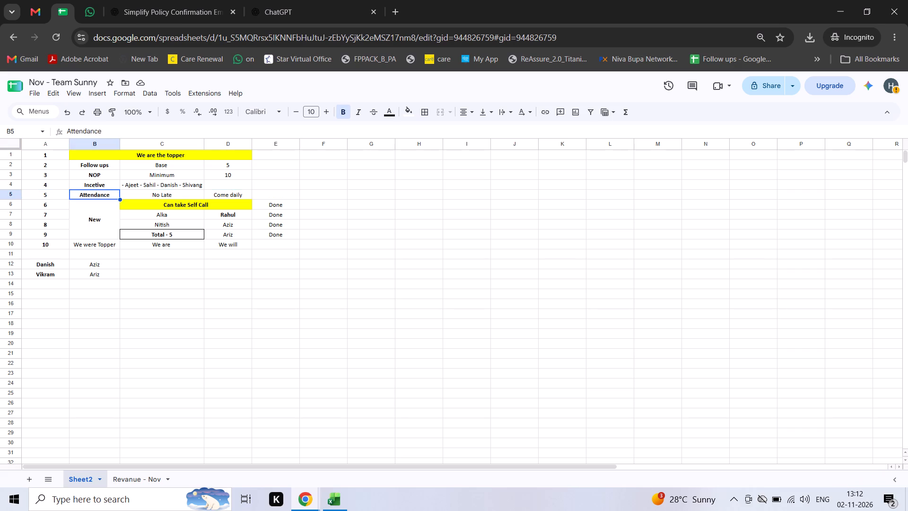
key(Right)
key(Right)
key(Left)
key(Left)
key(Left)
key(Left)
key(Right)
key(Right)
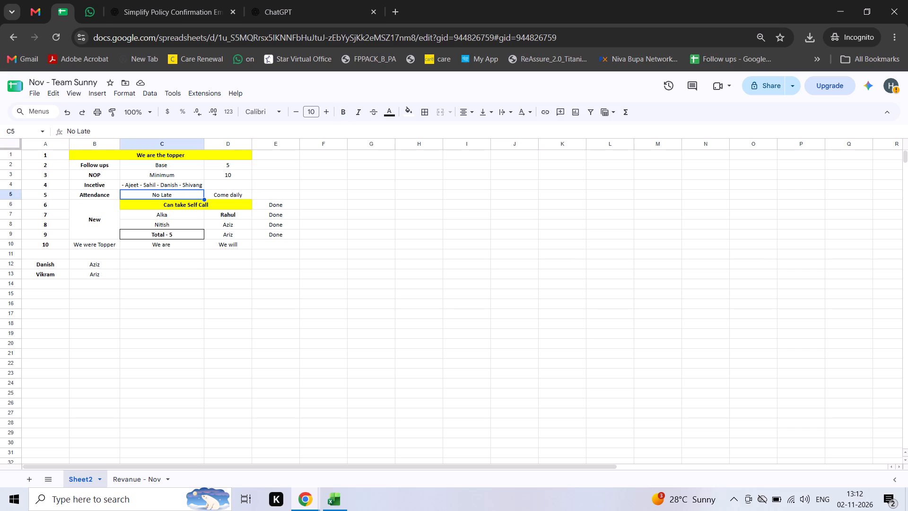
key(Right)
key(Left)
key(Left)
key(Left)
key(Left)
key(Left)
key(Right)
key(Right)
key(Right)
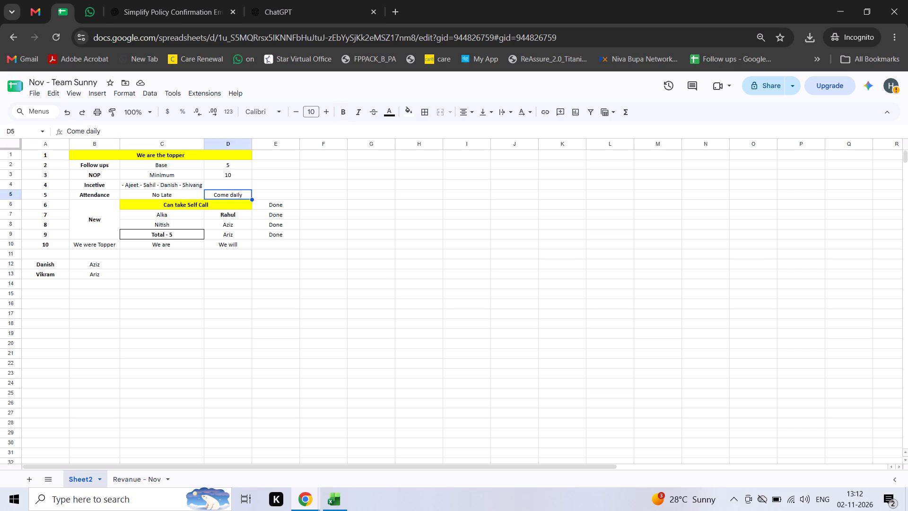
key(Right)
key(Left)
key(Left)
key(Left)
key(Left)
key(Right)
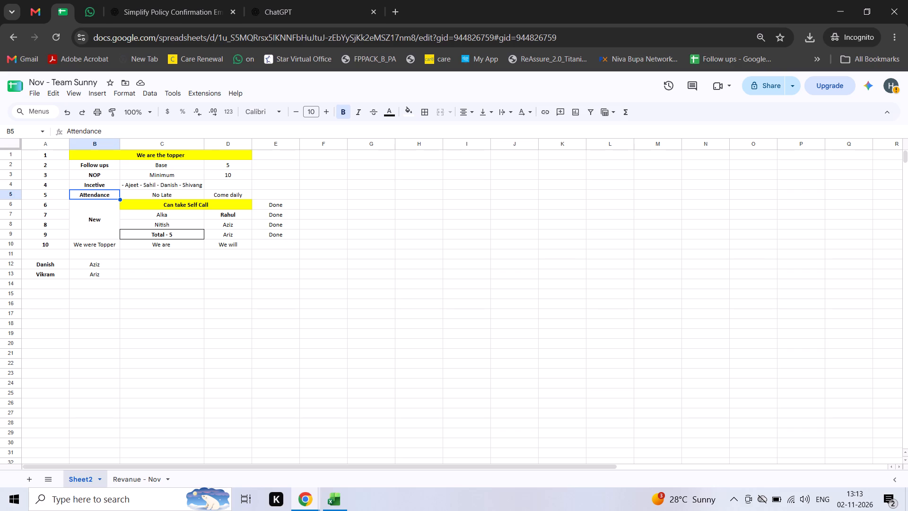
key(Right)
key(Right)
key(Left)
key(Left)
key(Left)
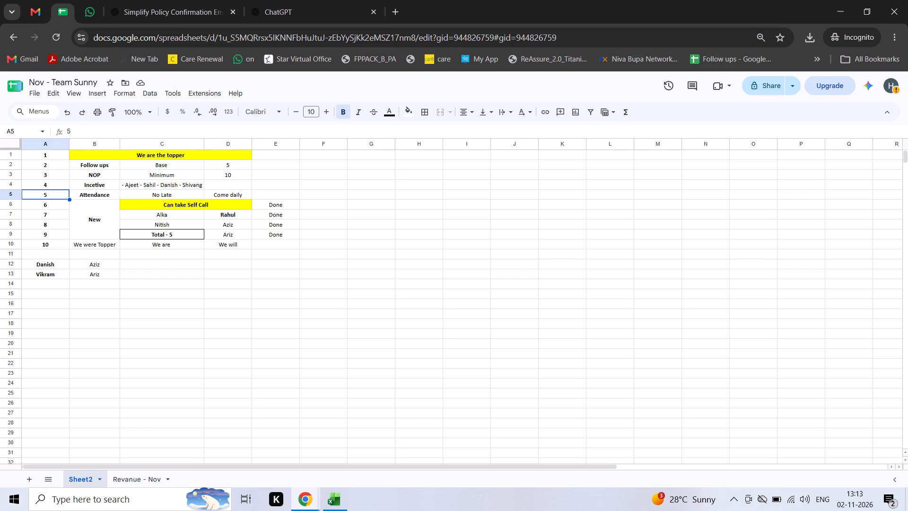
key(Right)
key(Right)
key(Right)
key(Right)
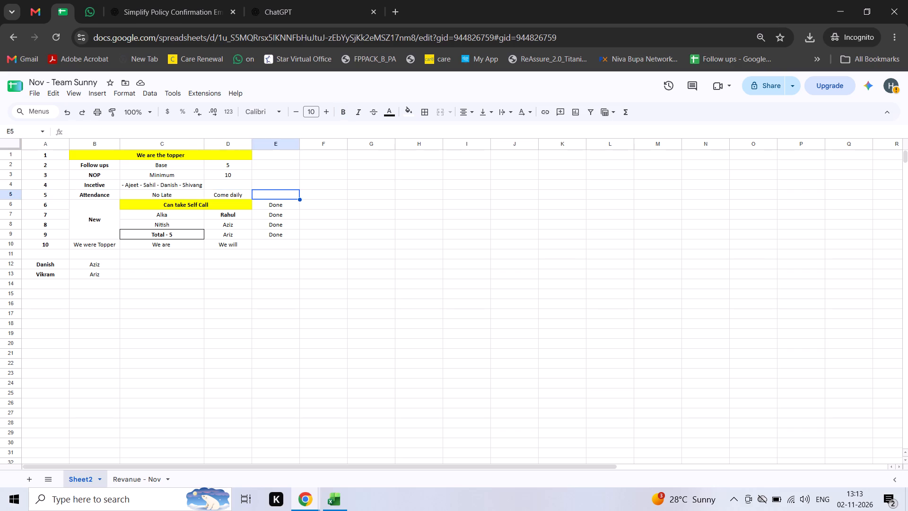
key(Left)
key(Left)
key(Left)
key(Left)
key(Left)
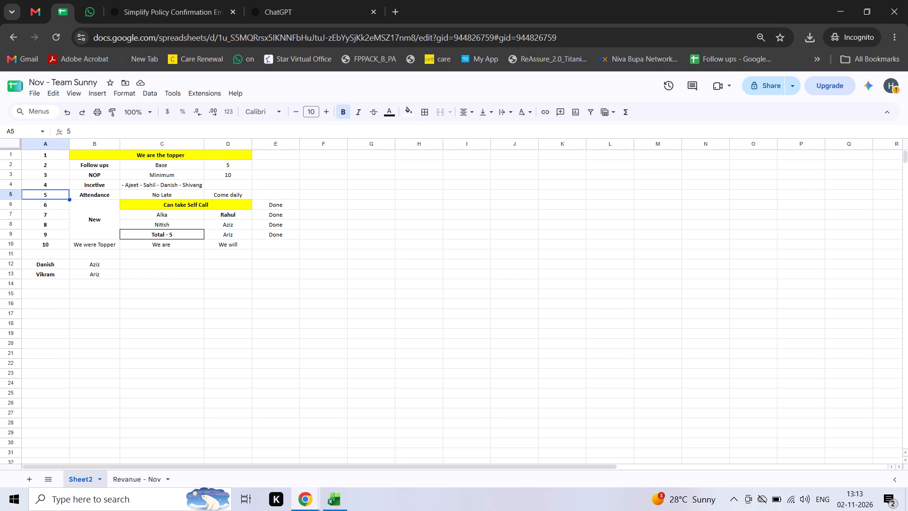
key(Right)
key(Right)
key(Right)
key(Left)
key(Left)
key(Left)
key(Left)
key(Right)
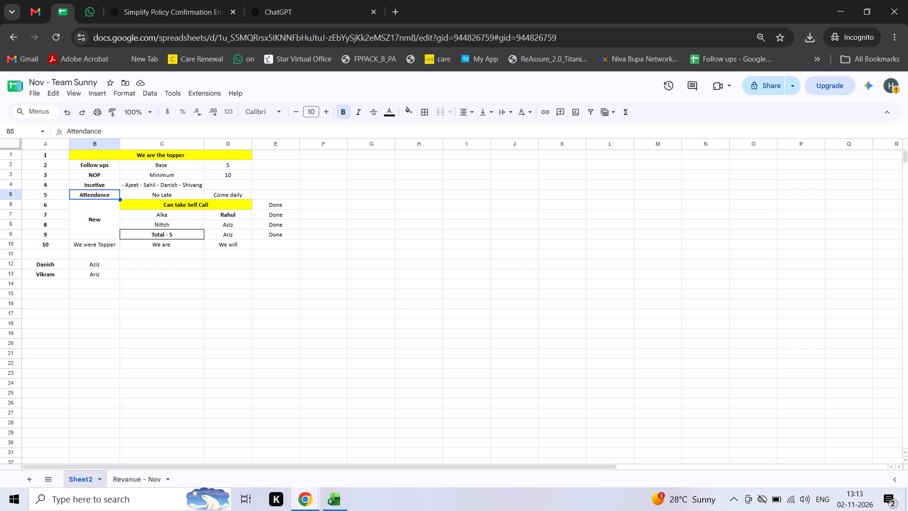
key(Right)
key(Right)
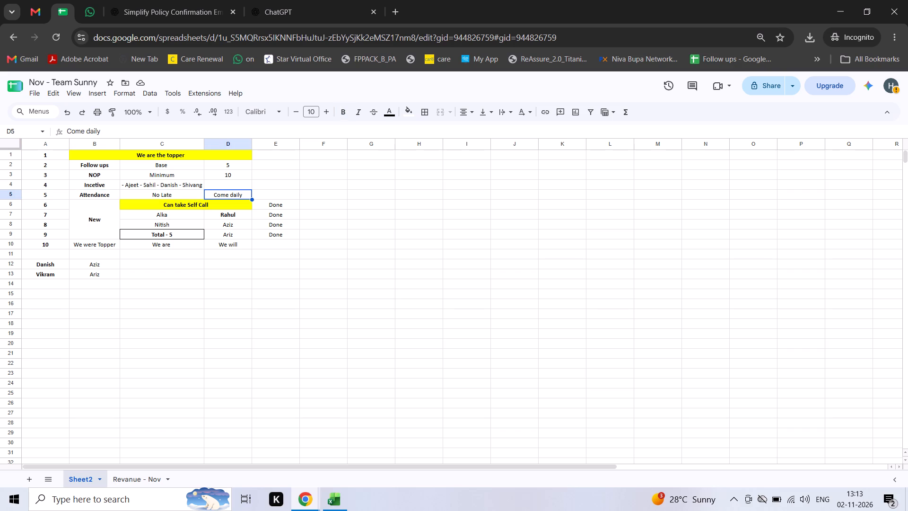
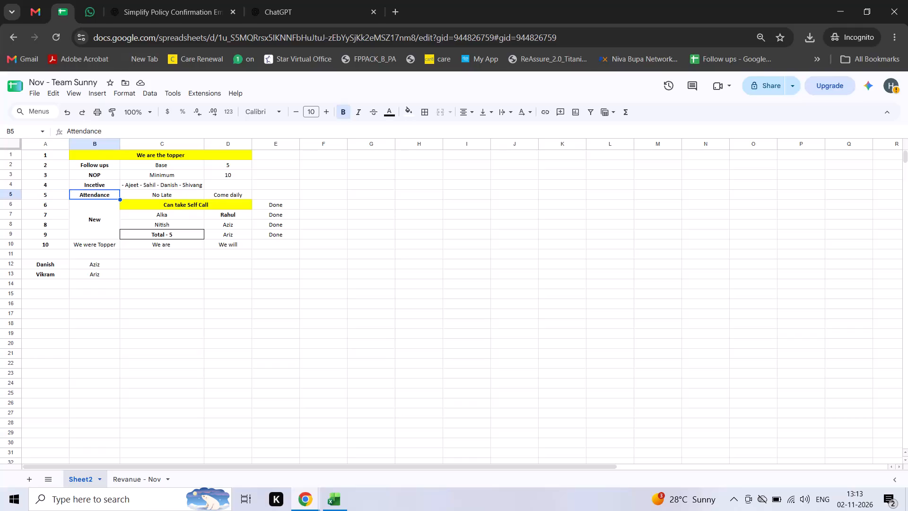
Copy the Done mark from E6 into E5 beside the Attendance row.
key(Right)
key(Right)
key(Right)
key(Down)
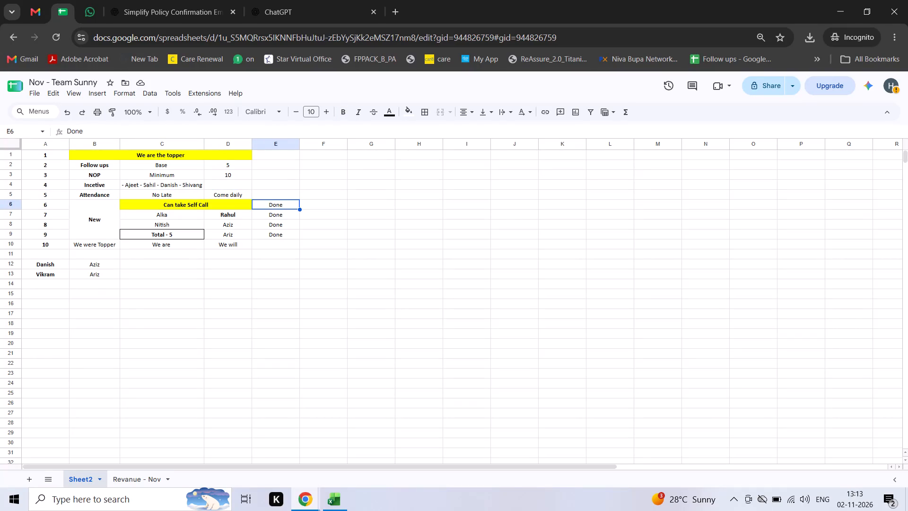
key(ctrl+c)
key(Up)
key(ctrl+v)
Review the Attendance, Incetive and NOP rows of the summary table.
key(Left)
key(Left)
key(Left)
key(Left)
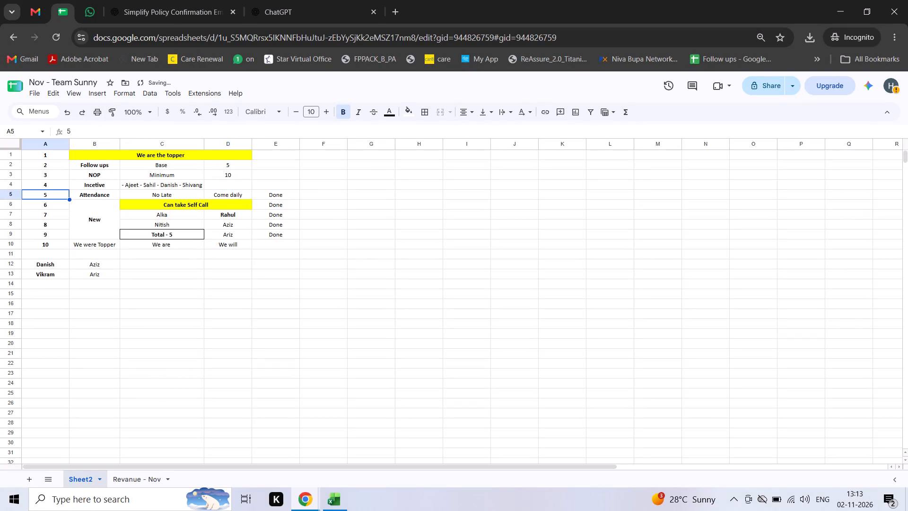
key(Left)
key(Right)
key(Right)
key(Right)
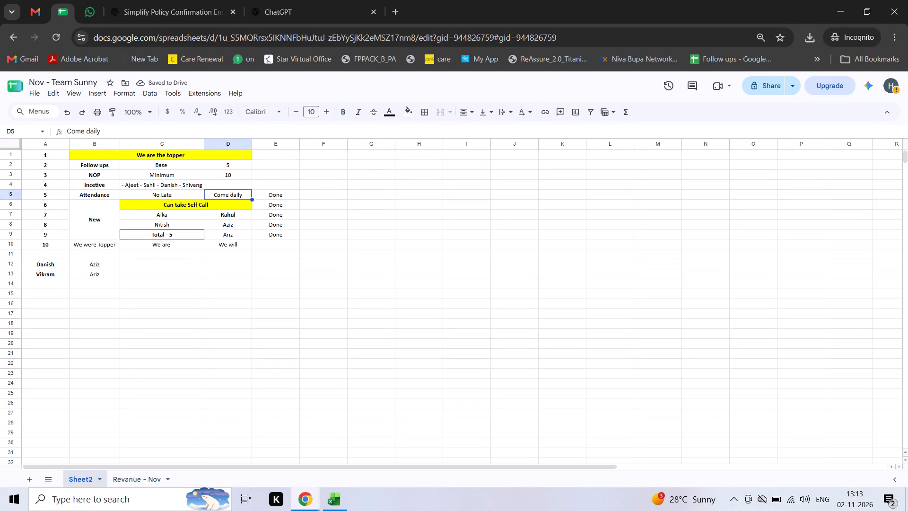
key(Up)
key(Left)
key(Left)
key(Left)
key(Left)
key(Right)
key(Right)
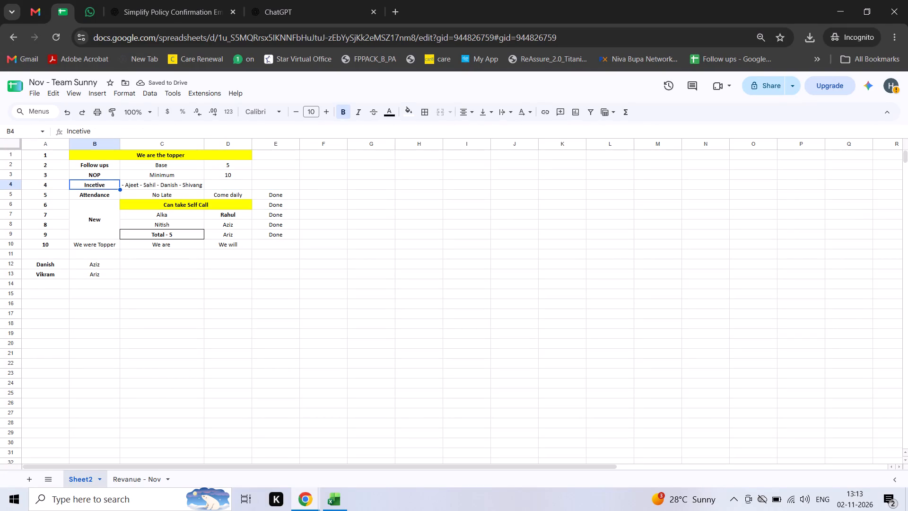
key(Up)
key(Left)
key(Left)
key(Left)
key(Right)
key(Right)
key(Right)
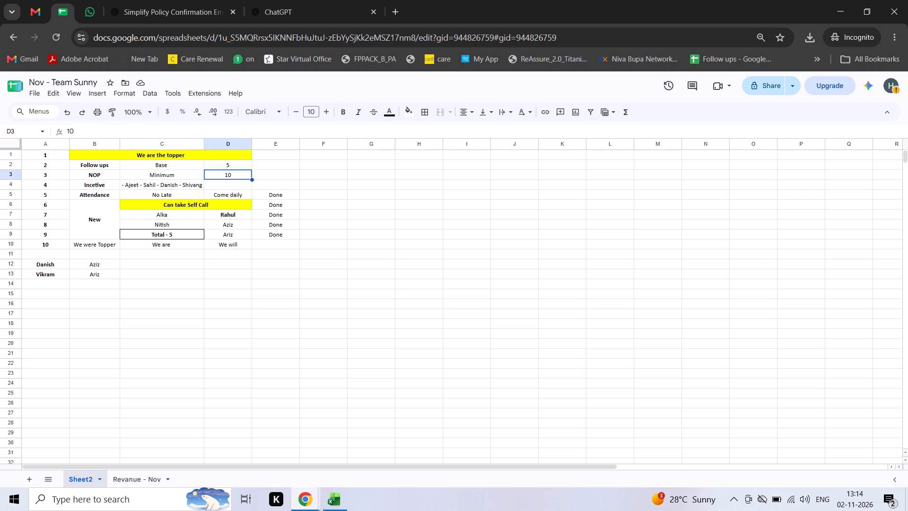
key(Right)
key(Right)
key(Left)
key(Left)
Copy the Name column A1:A12, from Name through Overall, from the Revanue - Nov sheet into Sheet2 starting at G1.
key(Right)
key(Right)
key(Right)
key(Up)
key(Up)
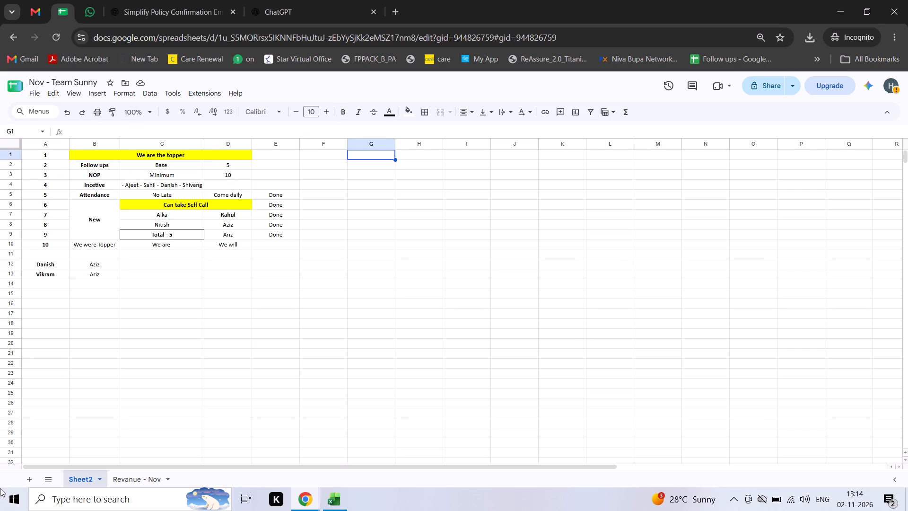
click(142, 472)
key(ctrl+Left)
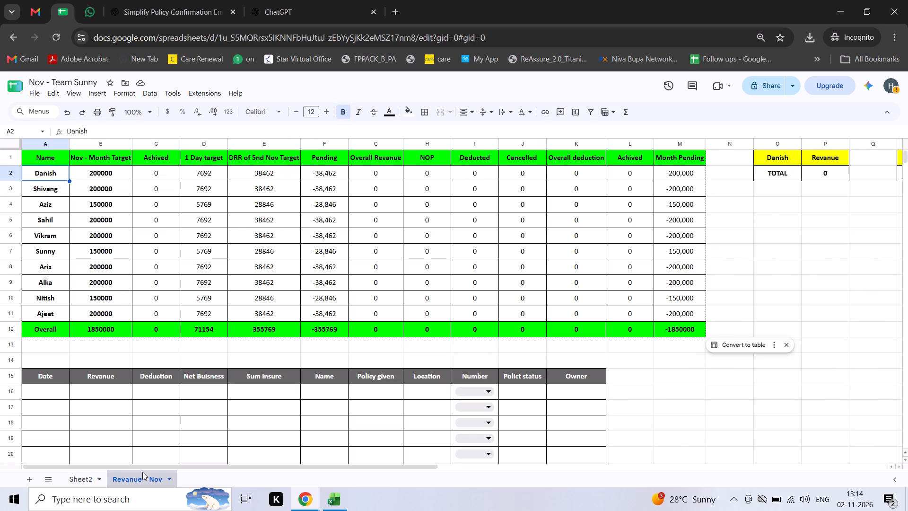
key(shift+Down)
key(Up)
key(Up)
key(shift+Down)
key(shift+Down)
key(shift+Down)
key(shift+Down)
key(shift+Down)
key(shift+Down)
key(shift+Down)
key(shift+Down)
key(shift+Down)
key(shift+Down)
key(shift+Down)
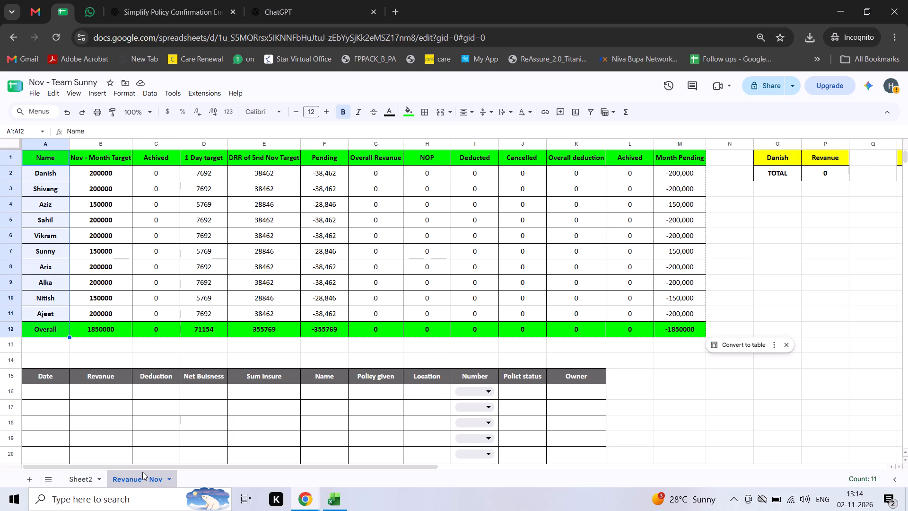
key(ctrl+c)
click(87, 474)
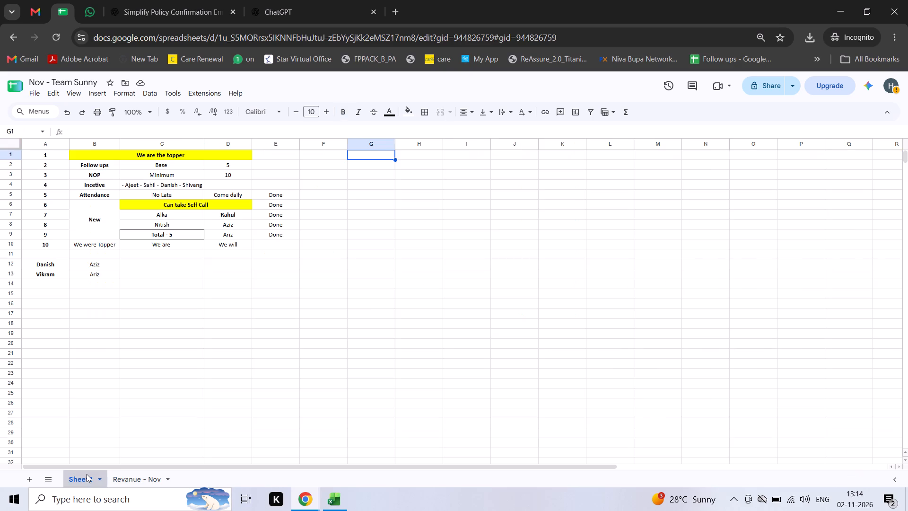
key(Right)
key(Left)
key(ctrl+v)
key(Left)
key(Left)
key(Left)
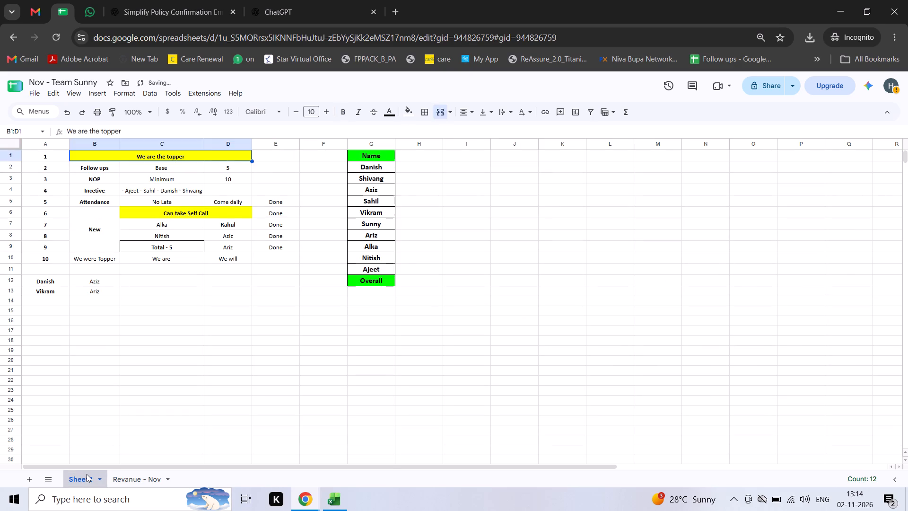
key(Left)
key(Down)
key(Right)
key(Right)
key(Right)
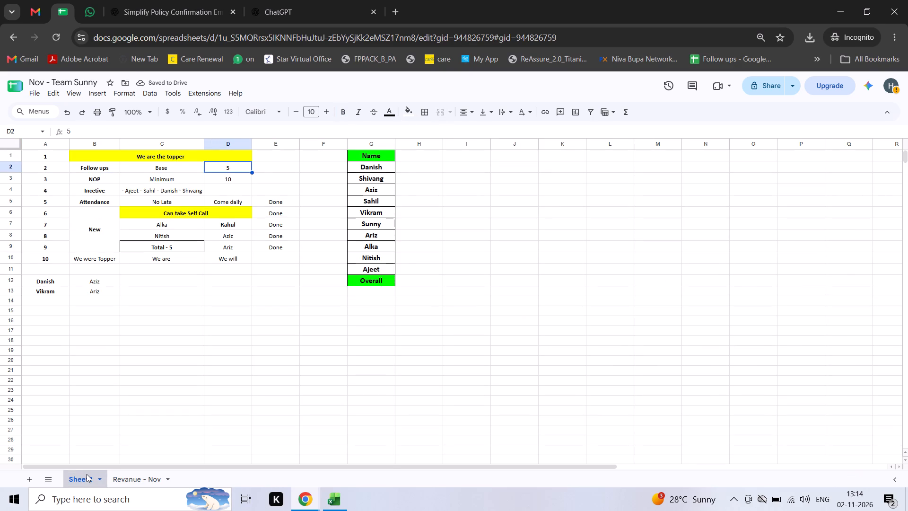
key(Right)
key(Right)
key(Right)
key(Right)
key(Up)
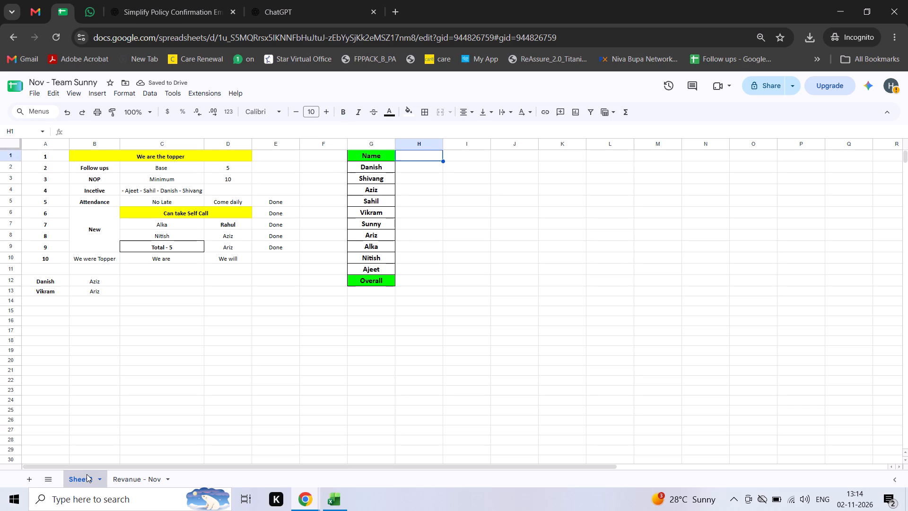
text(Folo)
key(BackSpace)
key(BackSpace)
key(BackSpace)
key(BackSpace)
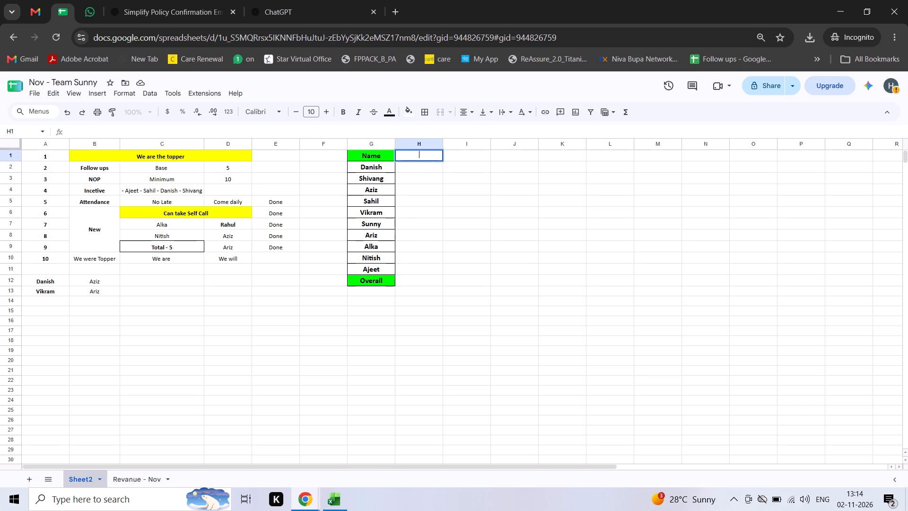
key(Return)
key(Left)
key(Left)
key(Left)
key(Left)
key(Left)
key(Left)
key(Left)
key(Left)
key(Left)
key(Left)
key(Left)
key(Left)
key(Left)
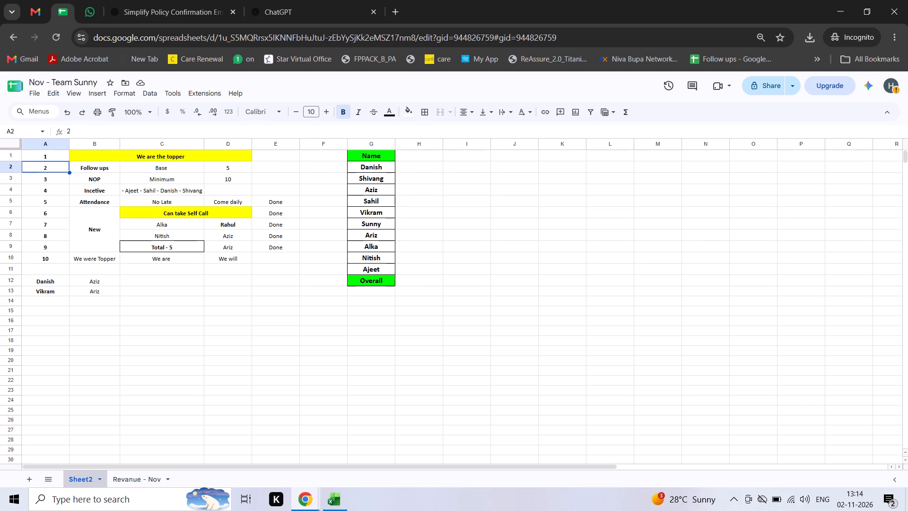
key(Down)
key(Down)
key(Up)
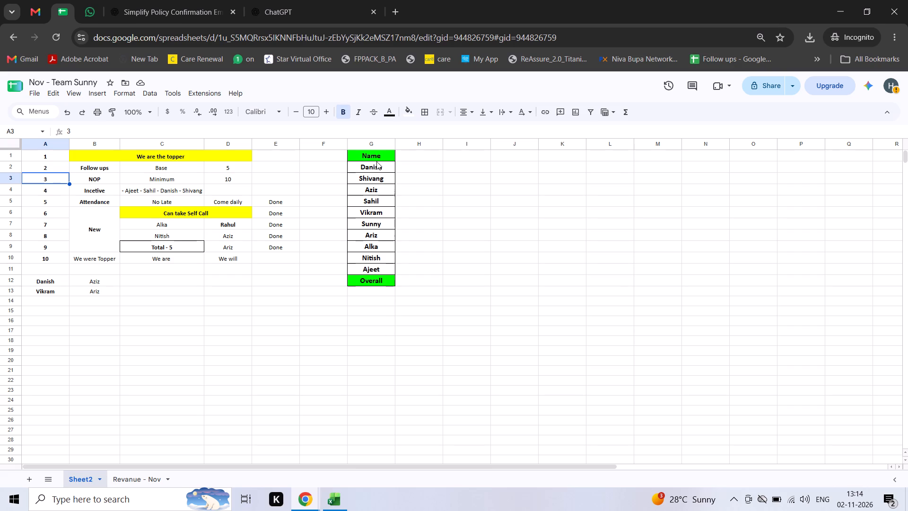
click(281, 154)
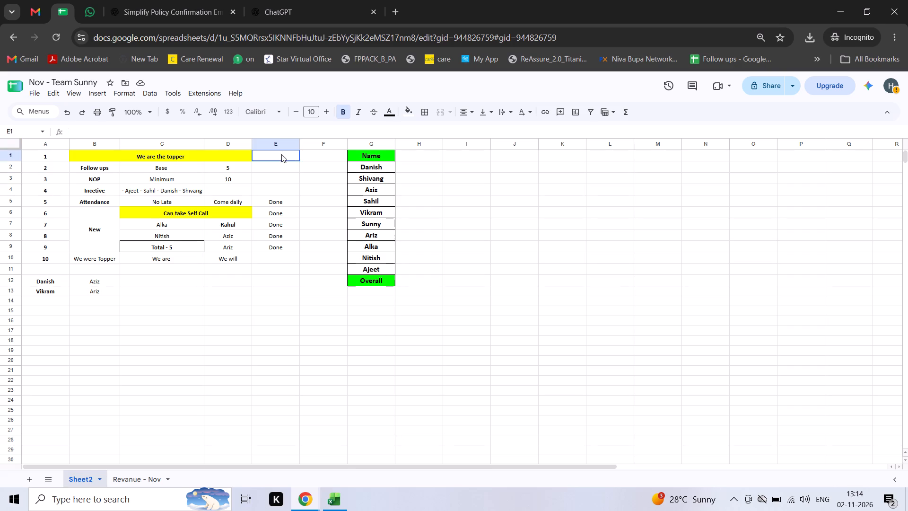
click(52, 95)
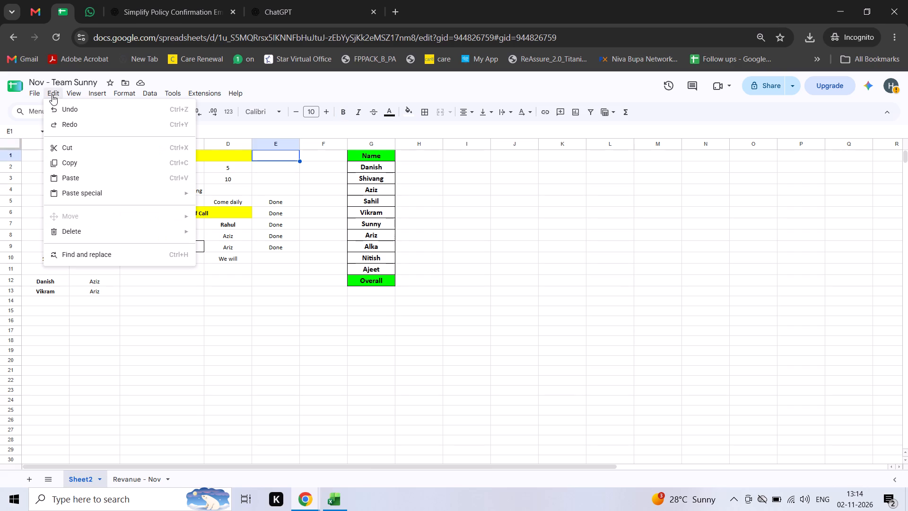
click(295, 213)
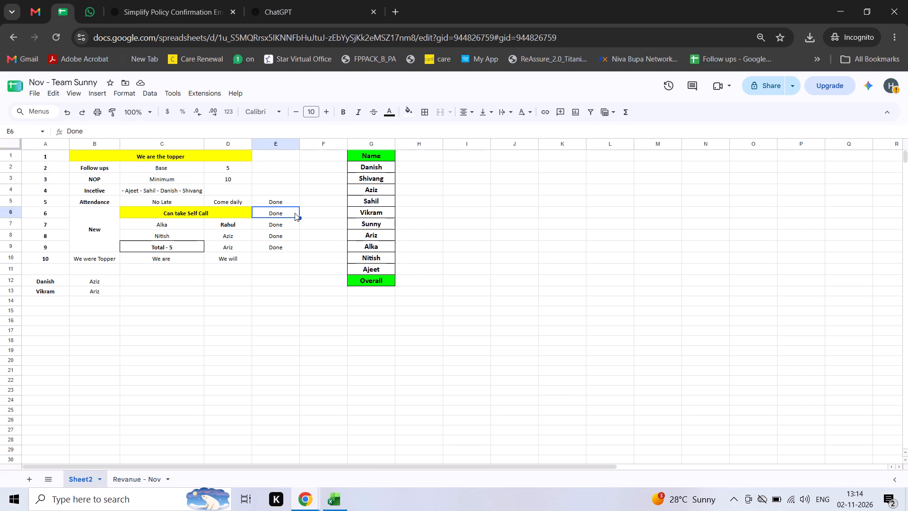
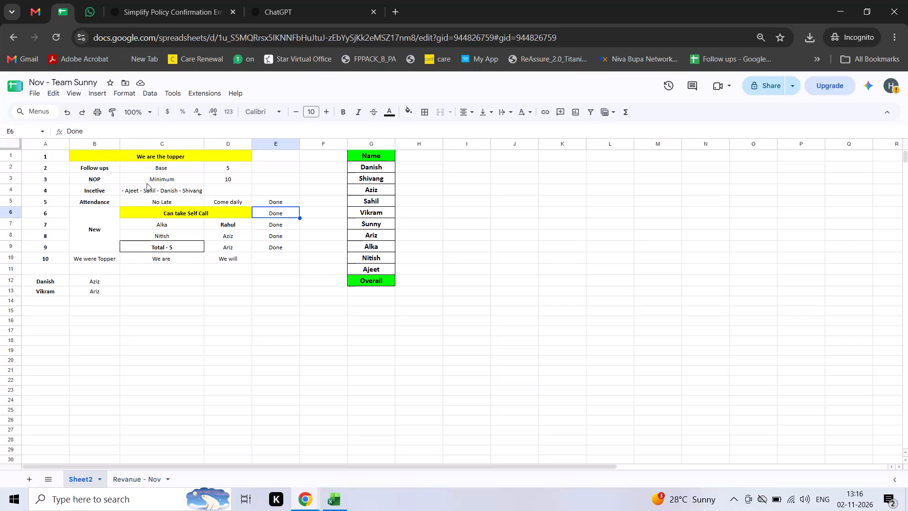
Check the Incetive row of the summary table, ending on its list of names in C4.
click(103, 187)
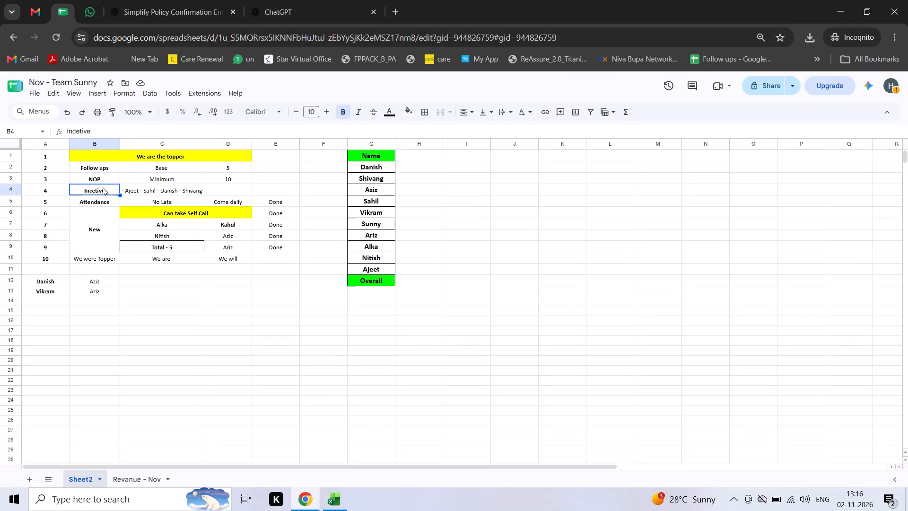
key(Left)
key(Right)
key(Right)
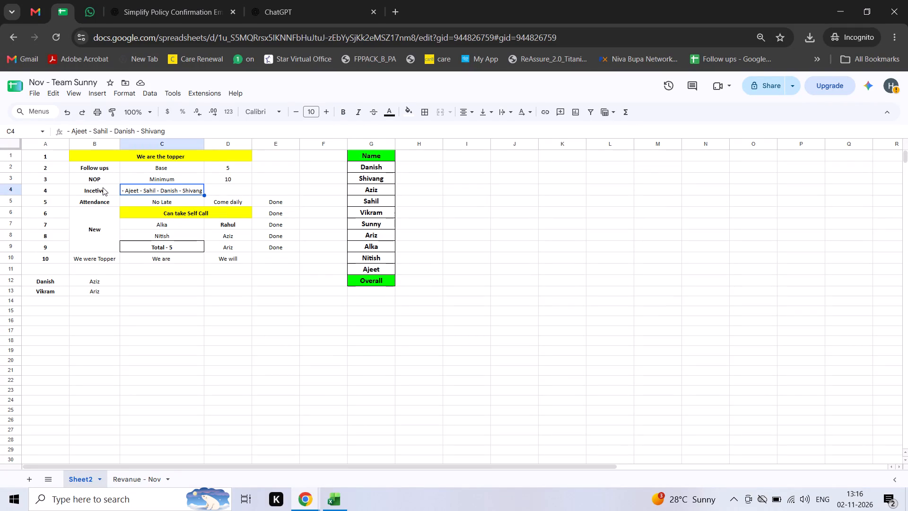
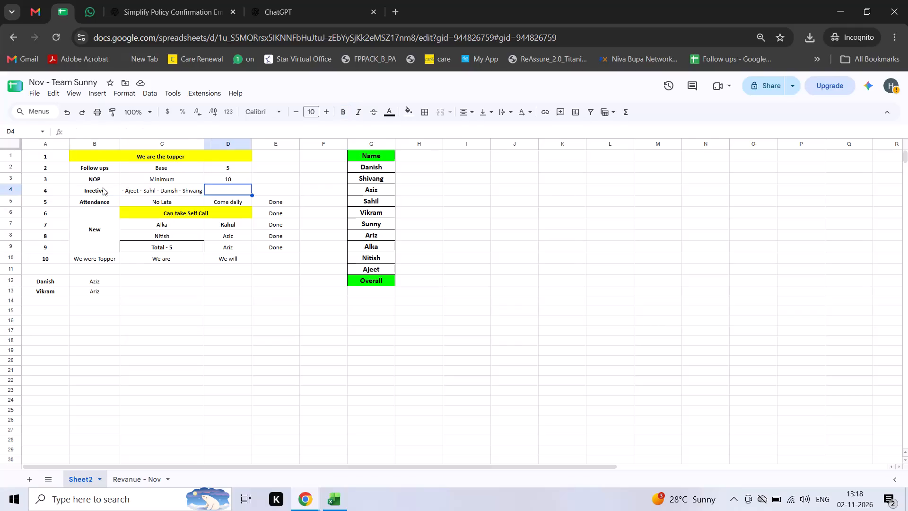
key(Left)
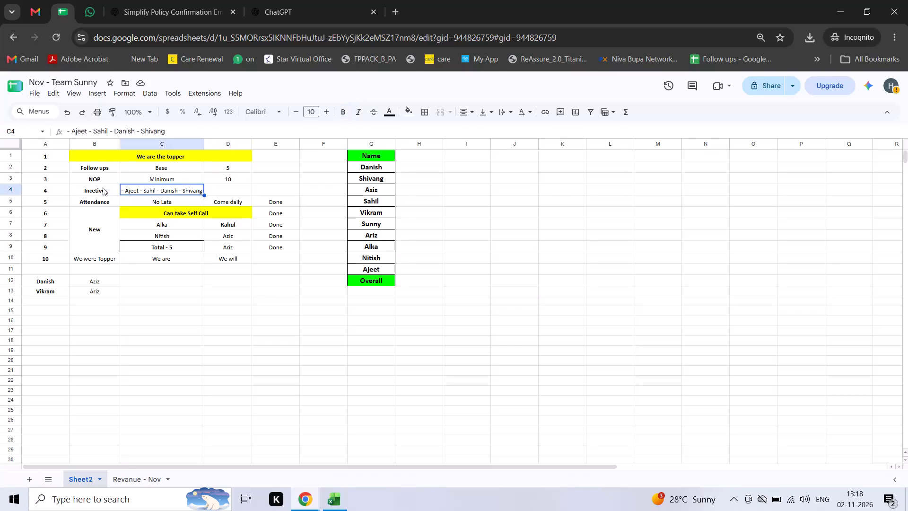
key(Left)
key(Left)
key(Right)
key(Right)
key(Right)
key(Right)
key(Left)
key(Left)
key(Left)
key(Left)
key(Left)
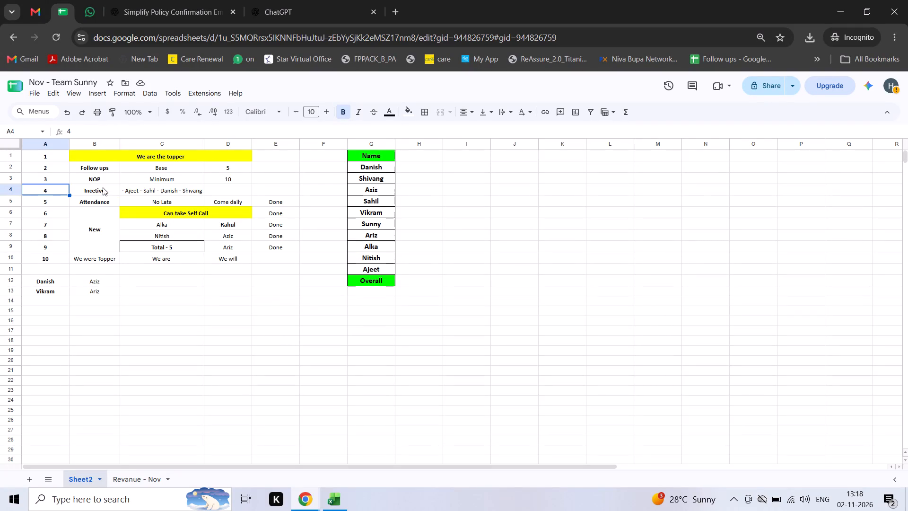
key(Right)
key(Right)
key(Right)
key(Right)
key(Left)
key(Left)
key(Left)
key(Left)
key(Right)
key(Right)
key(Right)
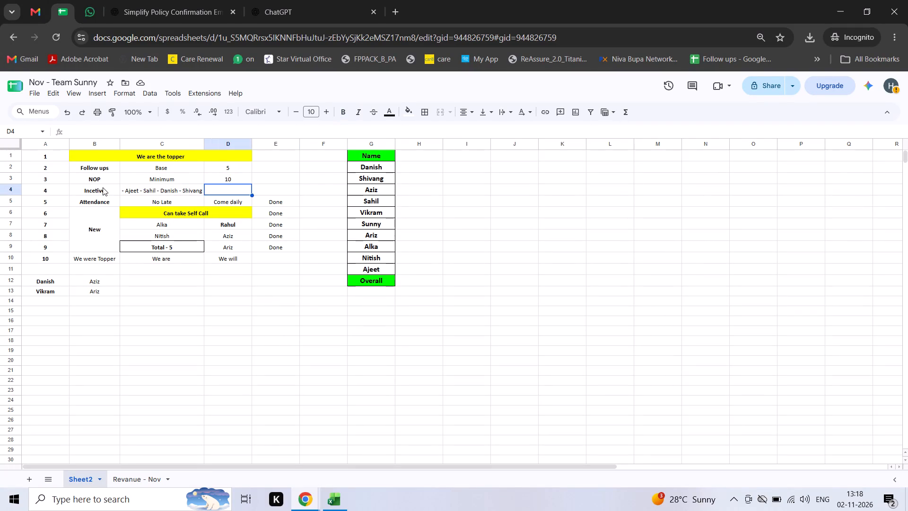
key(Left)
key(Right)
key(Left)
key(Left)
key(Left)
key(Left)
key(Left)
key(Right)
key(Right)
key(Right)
Add the heading Incetive in H1 beside the Name list and enter 15000 for Danish.
key(Right)
key(Right)
key(Right)
key(Up)
key(Up)
key(Right)
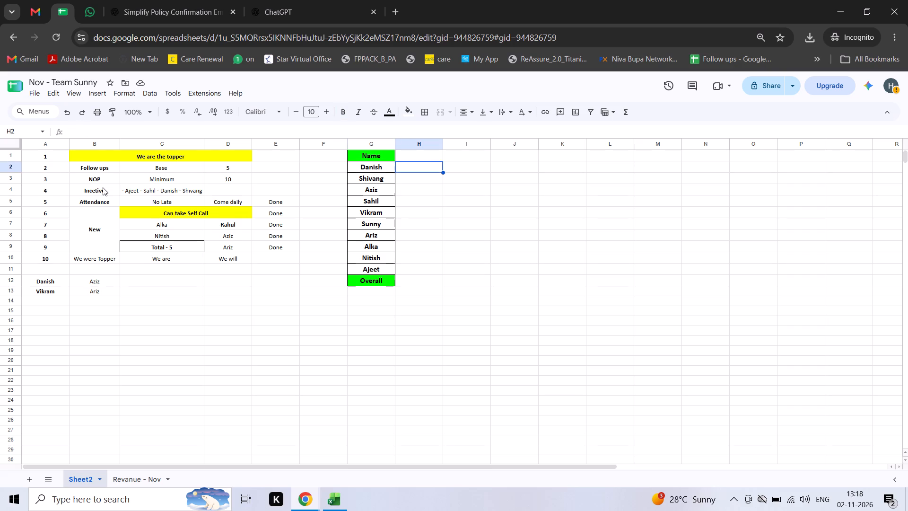
key(Up)
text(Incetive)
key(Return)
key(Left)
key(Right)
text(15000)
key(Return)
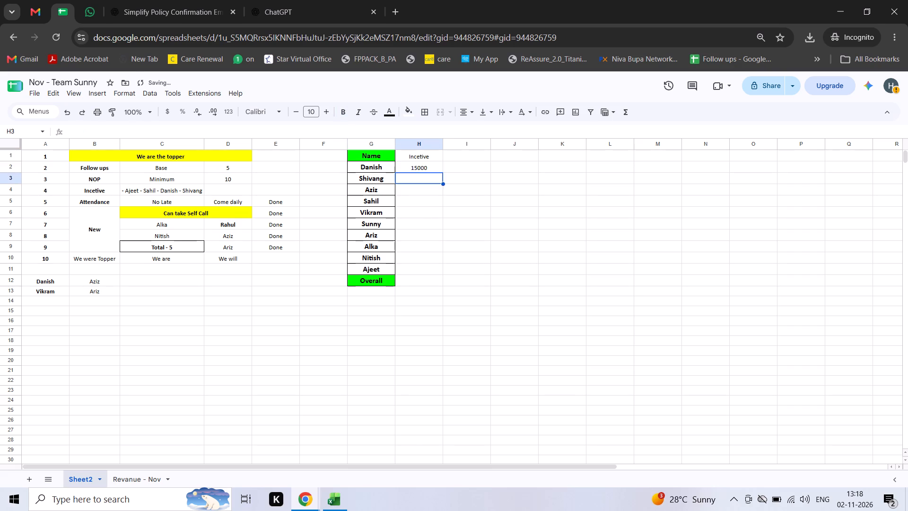
Add the heading Target in I1 and enter 350000 for Danish.
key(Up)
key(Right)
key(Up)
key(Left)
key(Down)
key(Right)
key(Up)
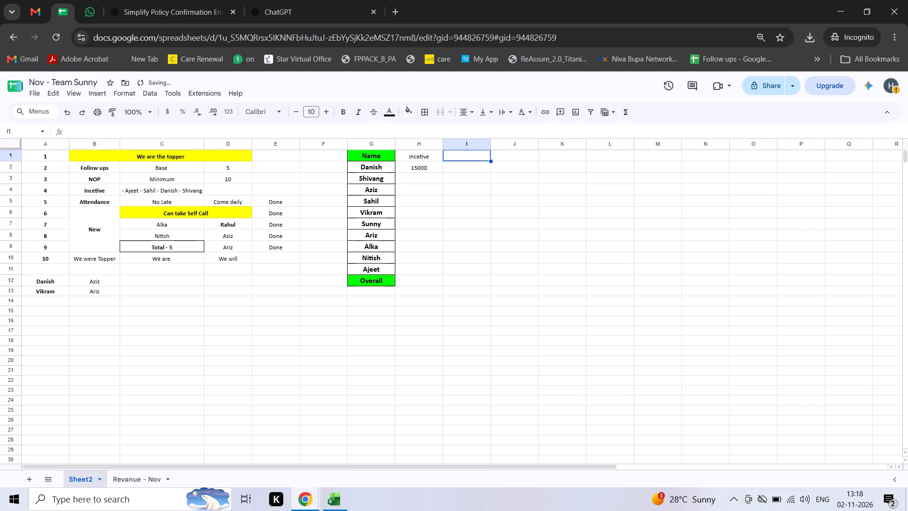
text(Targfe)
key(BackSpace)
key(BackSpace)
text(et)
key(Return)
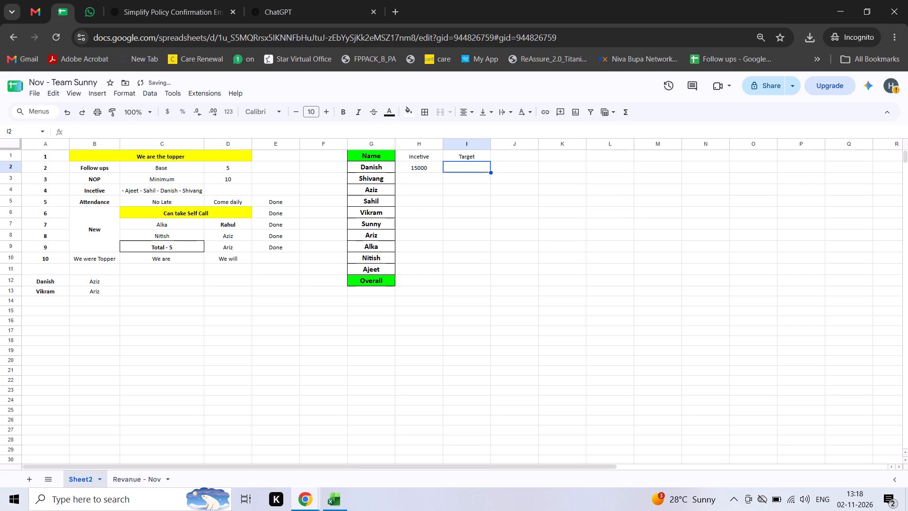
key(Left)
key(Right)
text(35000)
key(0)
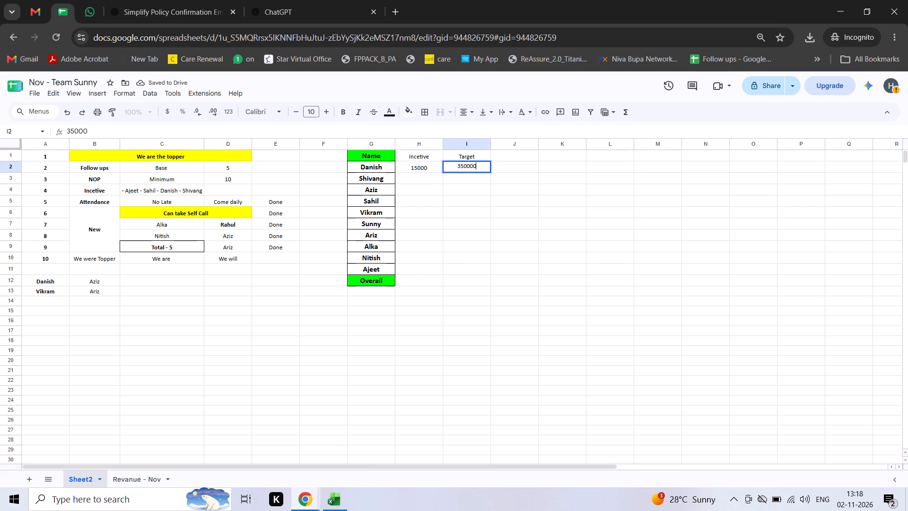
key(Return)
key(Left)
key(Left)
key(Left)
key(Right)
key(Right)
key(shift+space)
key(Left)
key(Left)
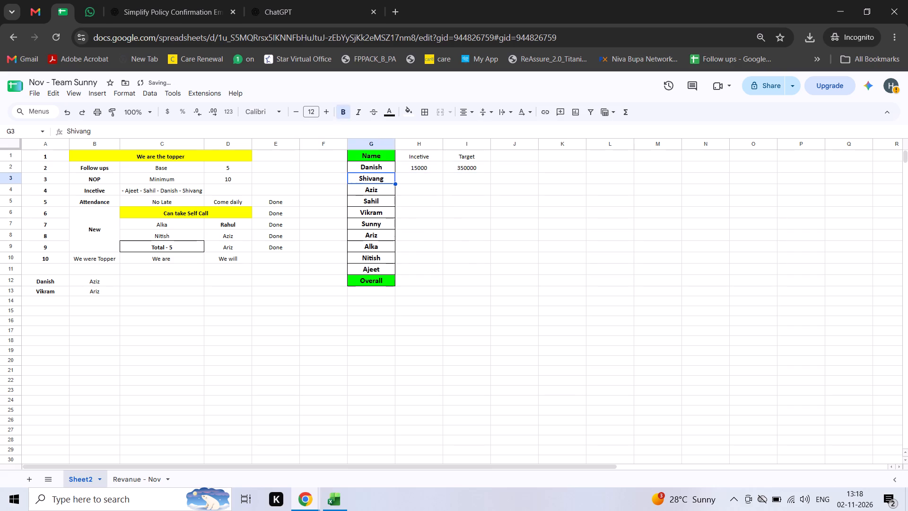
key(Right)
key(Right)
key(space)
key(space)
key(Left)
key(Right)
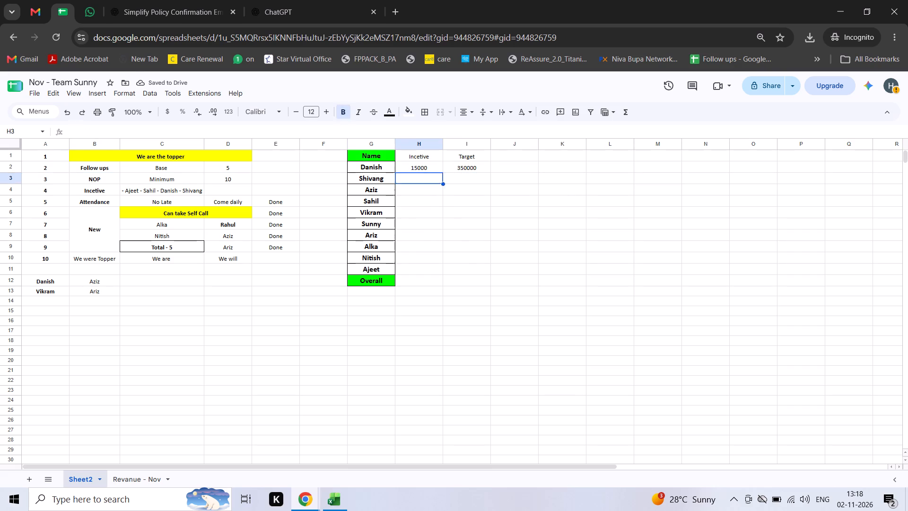
Fill Danish's Incetive and Target values down into Shivang's row, H3:I3.
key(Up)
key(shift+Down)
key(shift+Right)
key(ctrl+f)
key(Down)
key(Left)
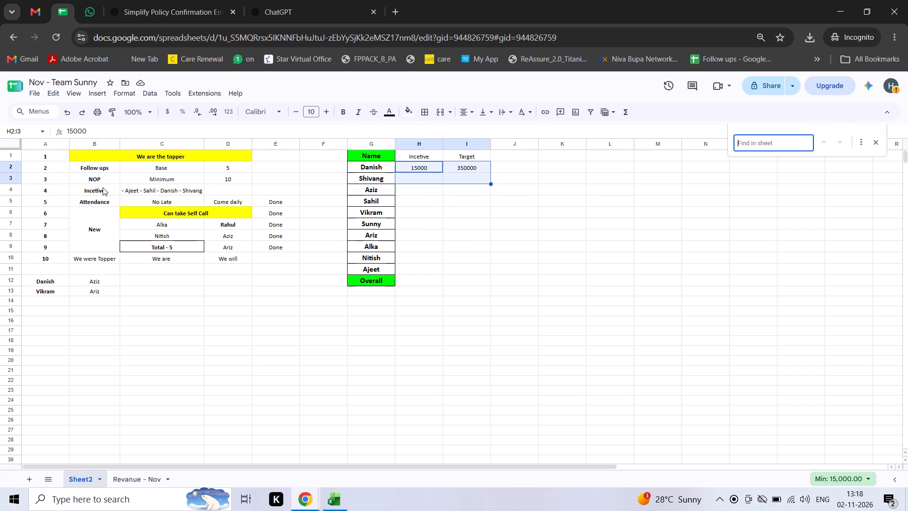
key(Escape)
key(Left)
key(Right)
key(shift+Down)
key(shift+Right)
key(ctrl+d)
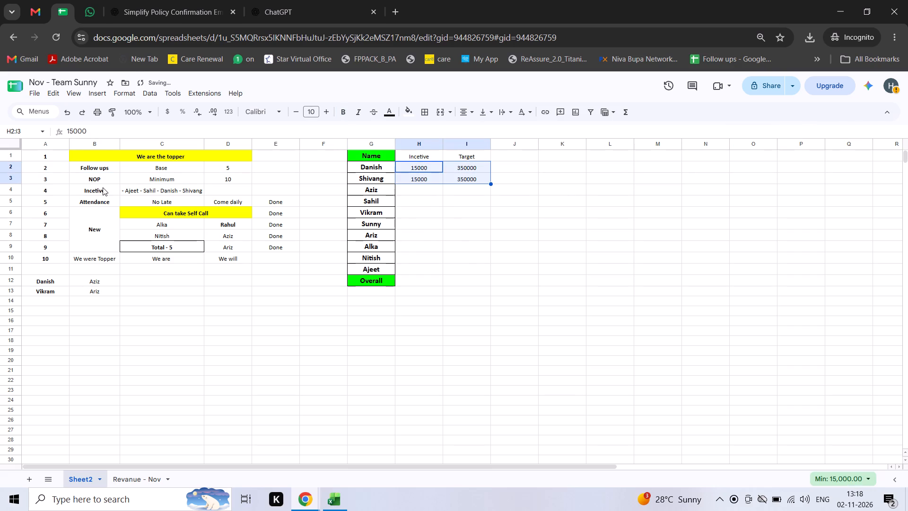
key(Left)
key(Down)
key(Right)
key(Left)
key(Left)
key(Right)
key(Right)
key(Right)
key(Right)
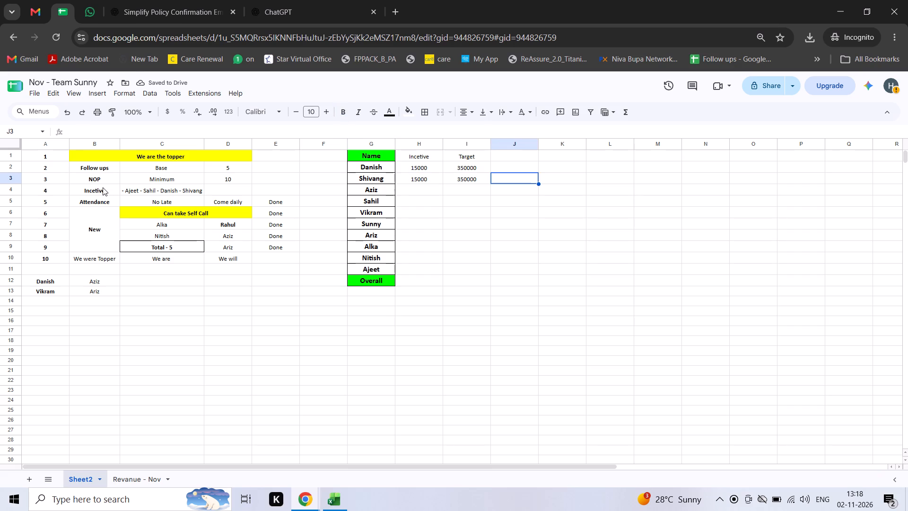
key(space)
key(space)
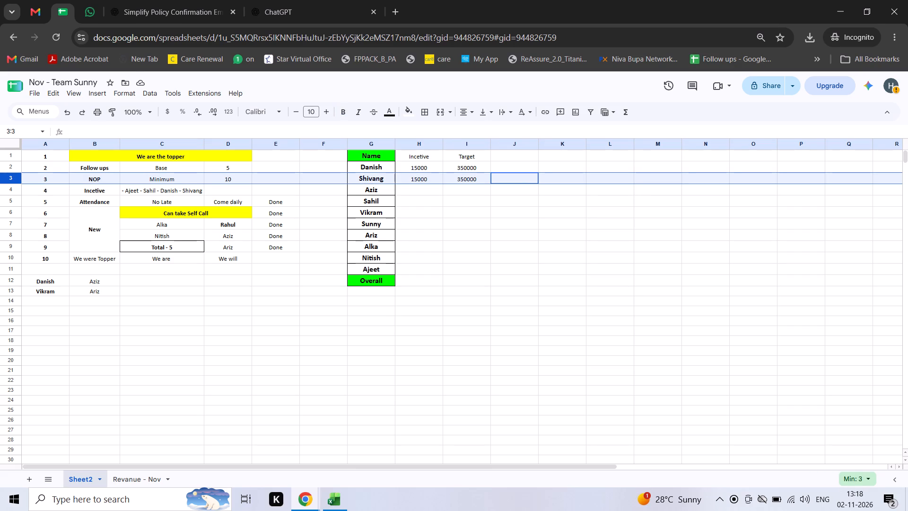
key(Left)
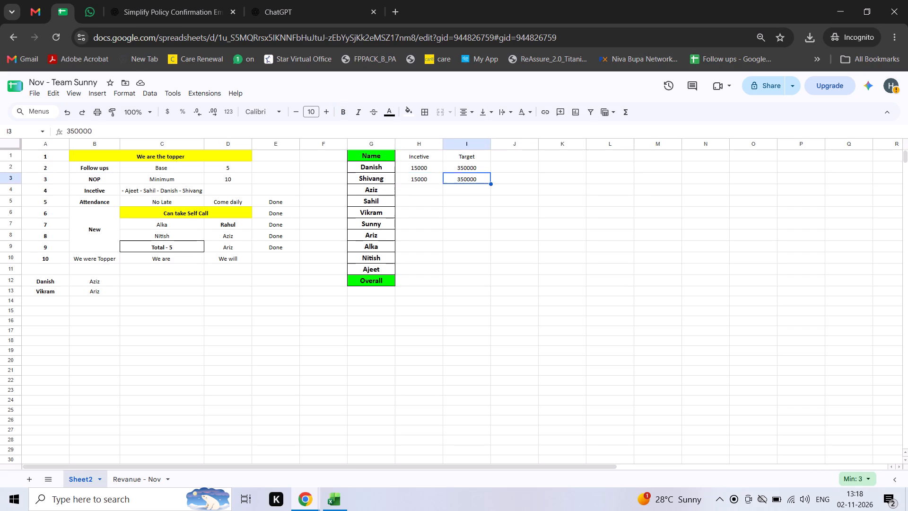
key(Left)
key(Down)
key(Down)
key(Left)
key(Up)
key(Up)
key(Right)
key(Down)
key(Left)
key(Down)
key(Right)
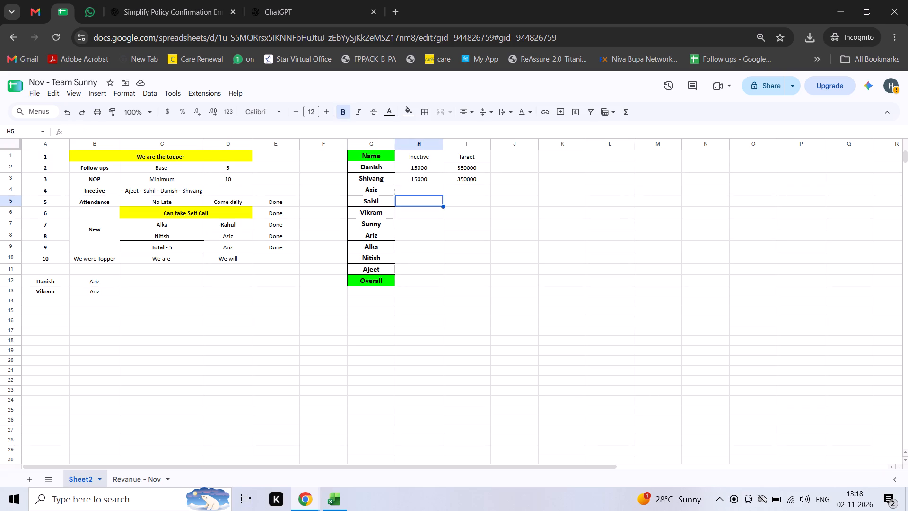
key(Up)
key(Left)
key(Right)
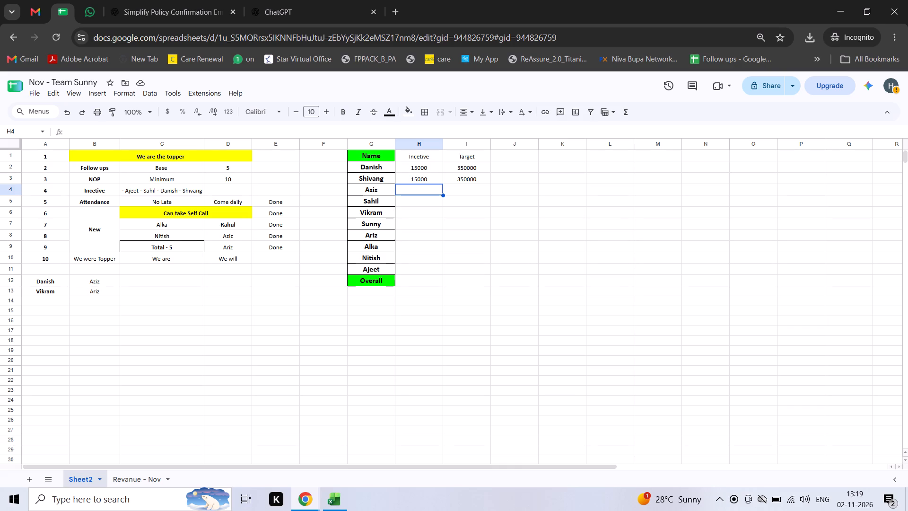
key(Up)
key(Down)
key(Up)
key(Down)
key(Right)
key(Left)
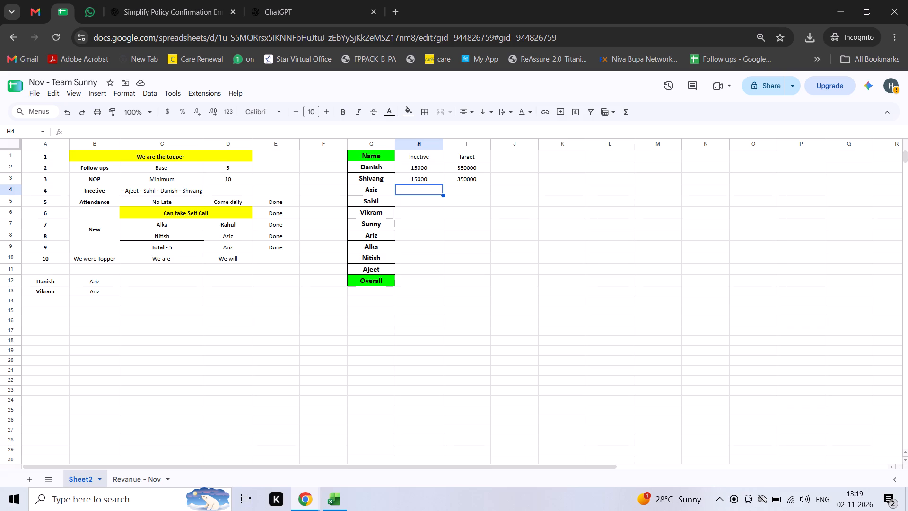
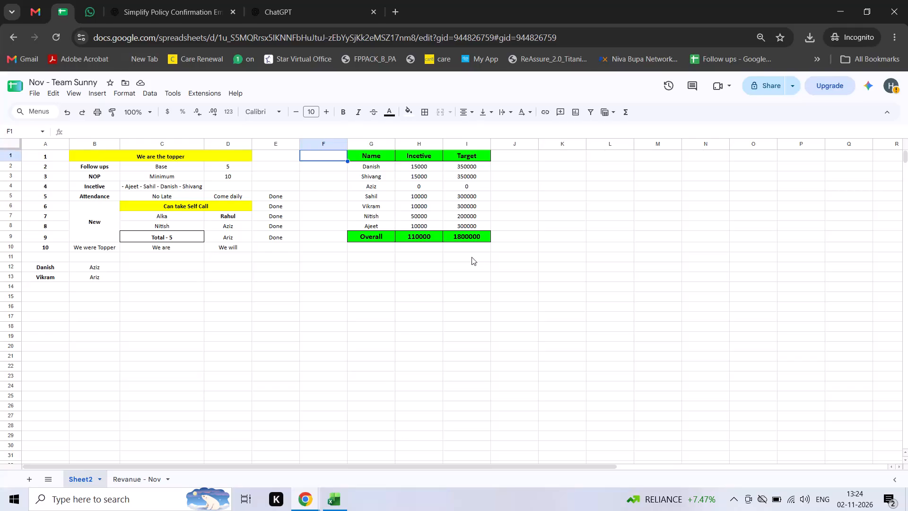
Apply all borders to the Name, Incetive and Target table, G1:I9, including the Overall row.
key(Right)
key(shift+Down)
key(shift+Up)
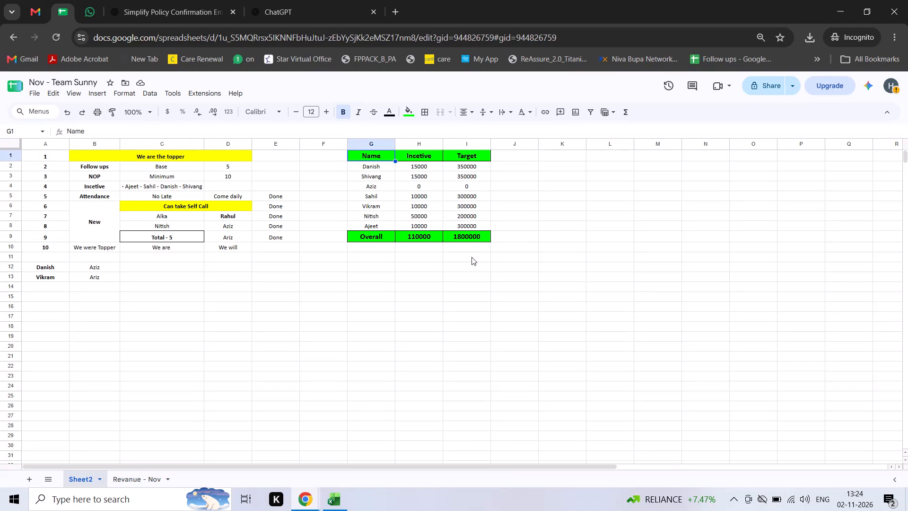
key(shift+Down)
key(shift+Down)
key(shift+Down)
key(shift+Down)
key(shift+Down)
key(shift+Down)
key(shift+Down)
key(shift+Down)
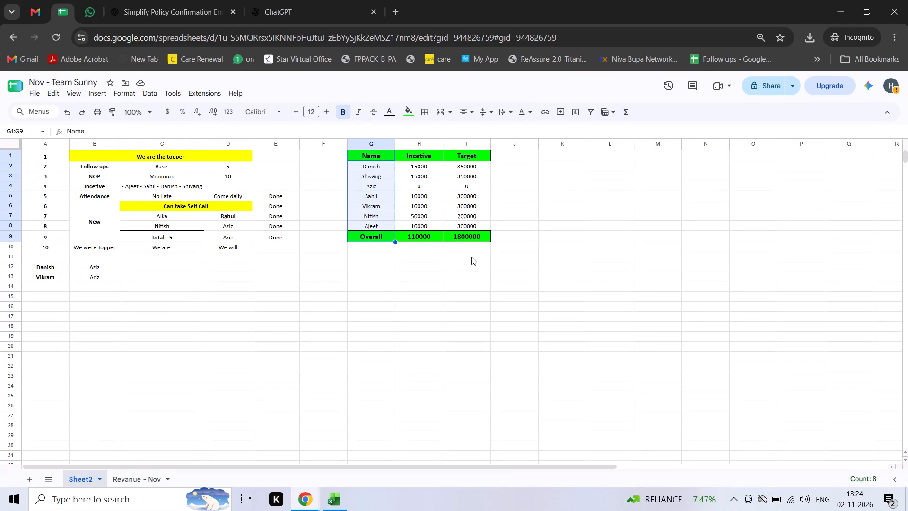
key(shift+Right)
key(shift+Right)
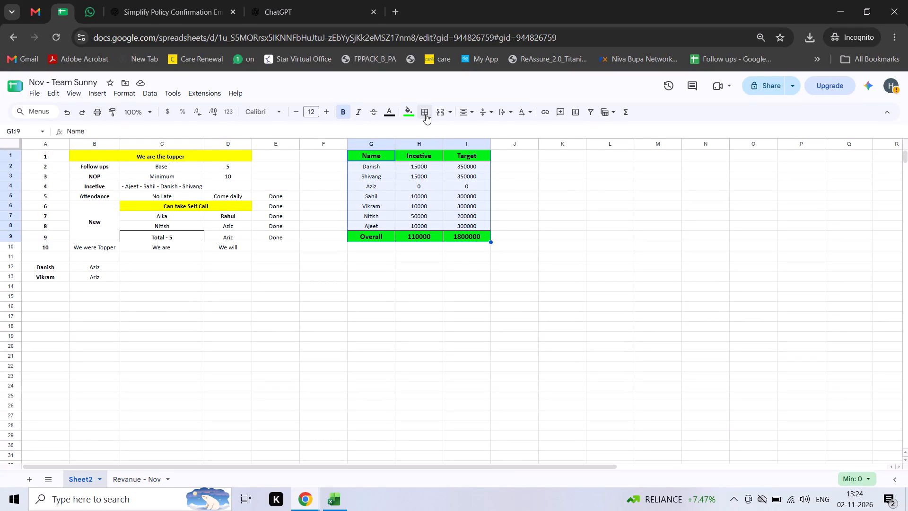
click(426, 114)
click(428, 132)
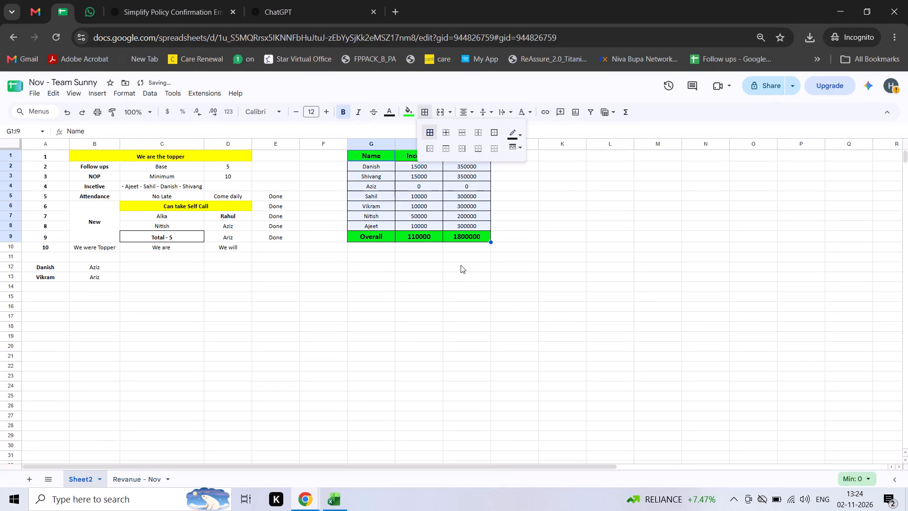
click(461, 265)
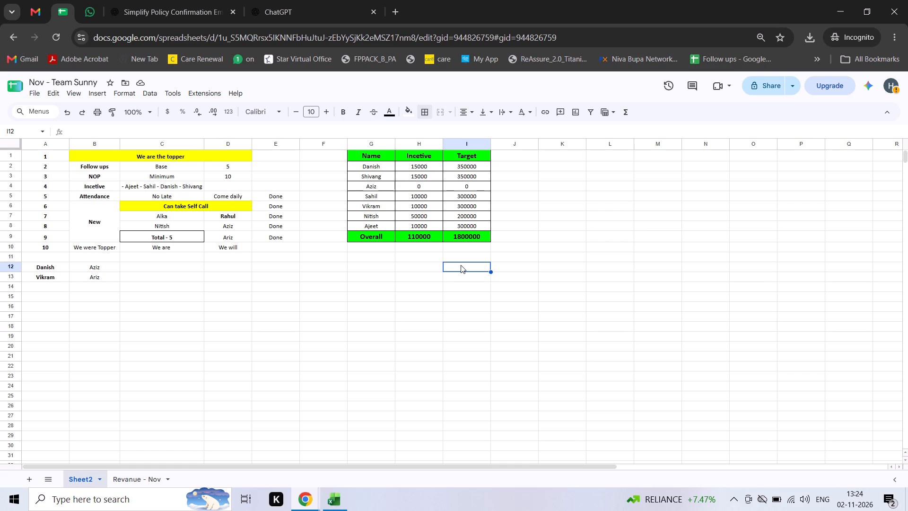
Review the Incetive figures of each team member against the Overall sum formula in column H.
click(392, 262)
key(Up)
key(Up)
key(Right)
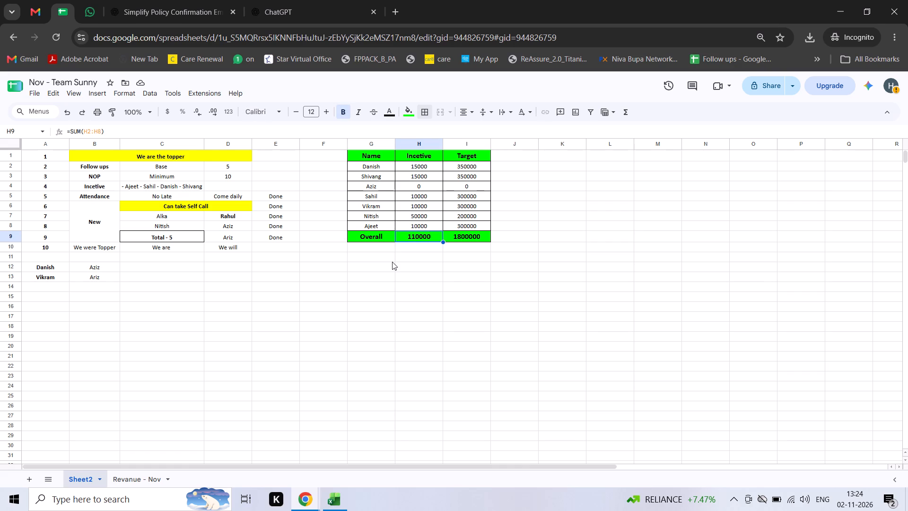
key(Up)
key(Up)
key(Up)
key(Up)
key(Up)
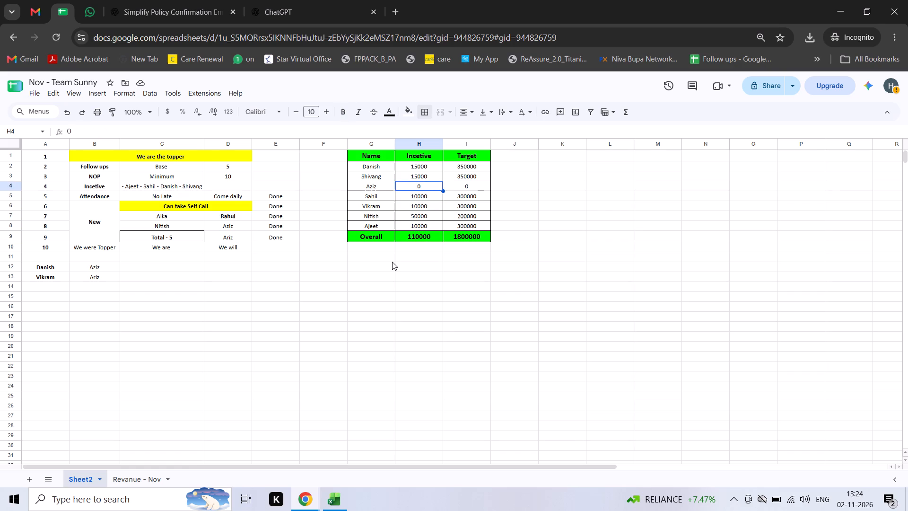
key(Up)
key(Down)
key(Down)
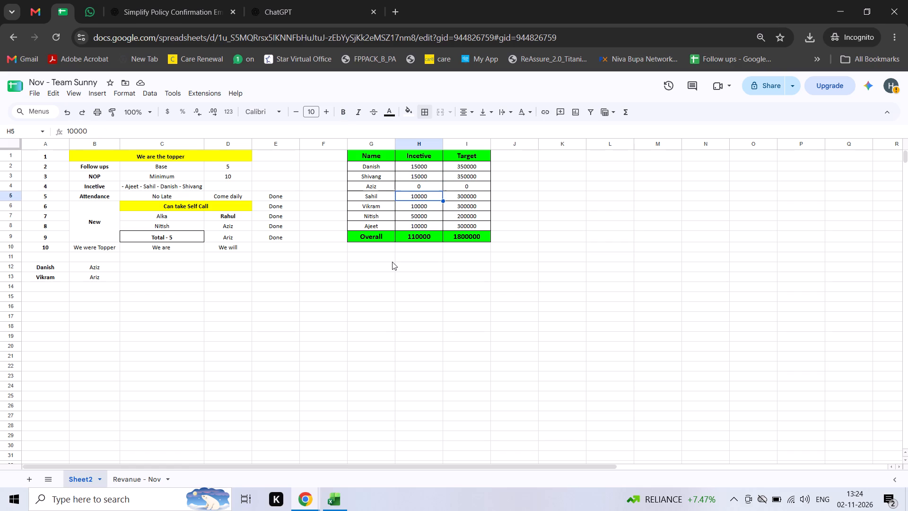
key(Down)
key(Down)
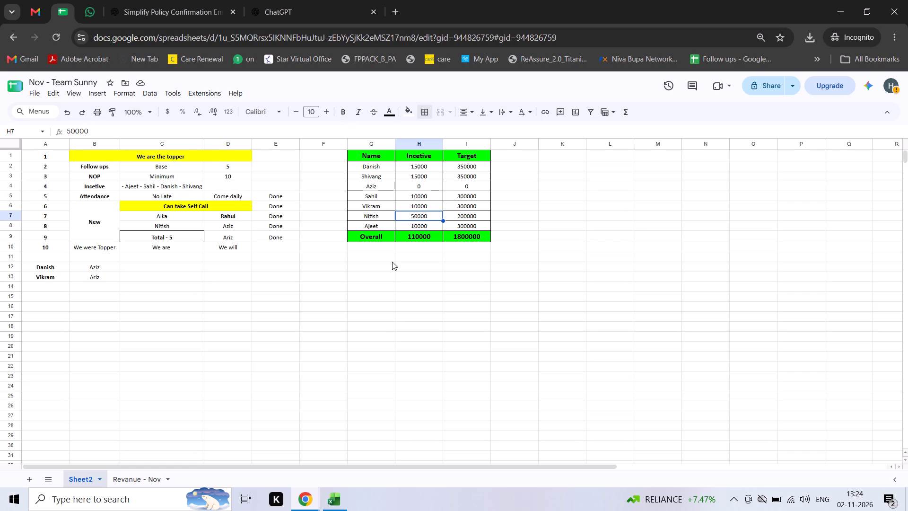
key(Down)
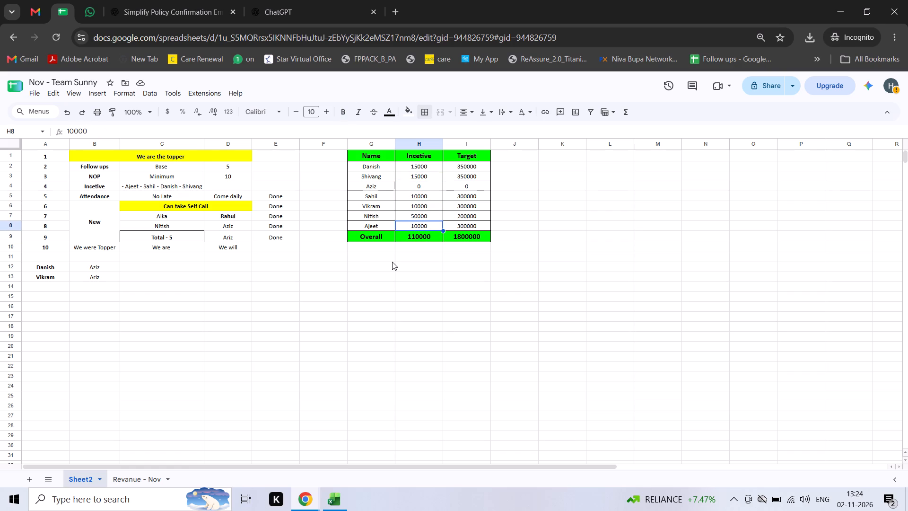
key(Down)
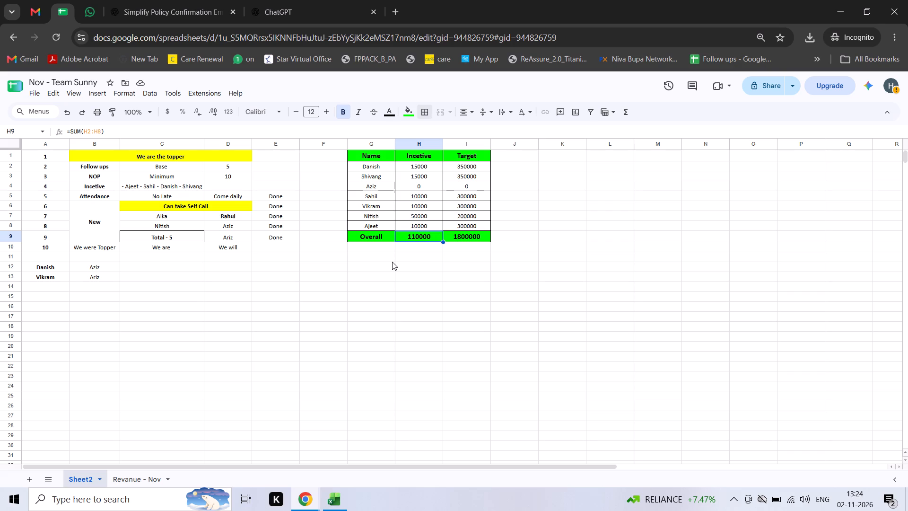
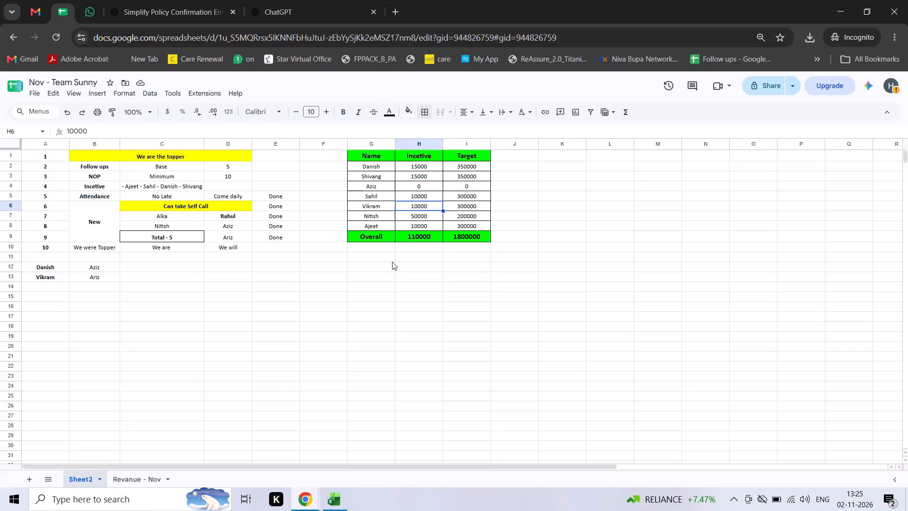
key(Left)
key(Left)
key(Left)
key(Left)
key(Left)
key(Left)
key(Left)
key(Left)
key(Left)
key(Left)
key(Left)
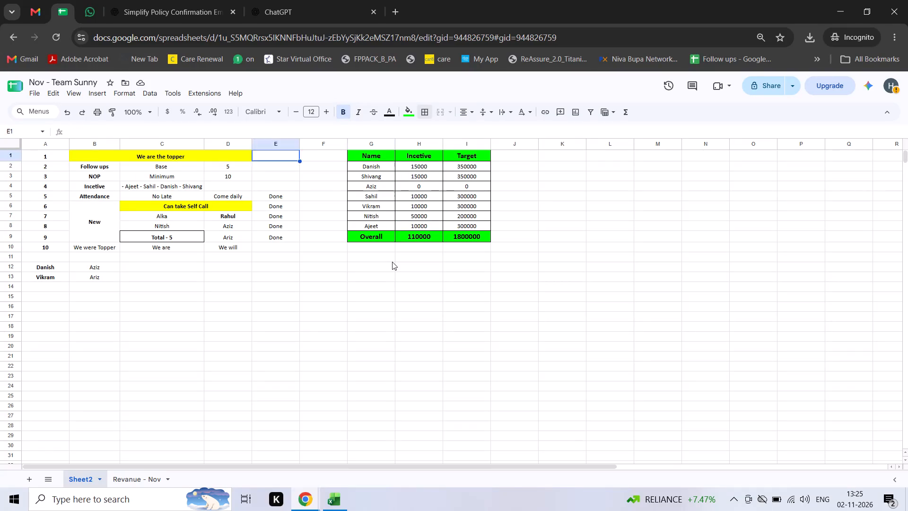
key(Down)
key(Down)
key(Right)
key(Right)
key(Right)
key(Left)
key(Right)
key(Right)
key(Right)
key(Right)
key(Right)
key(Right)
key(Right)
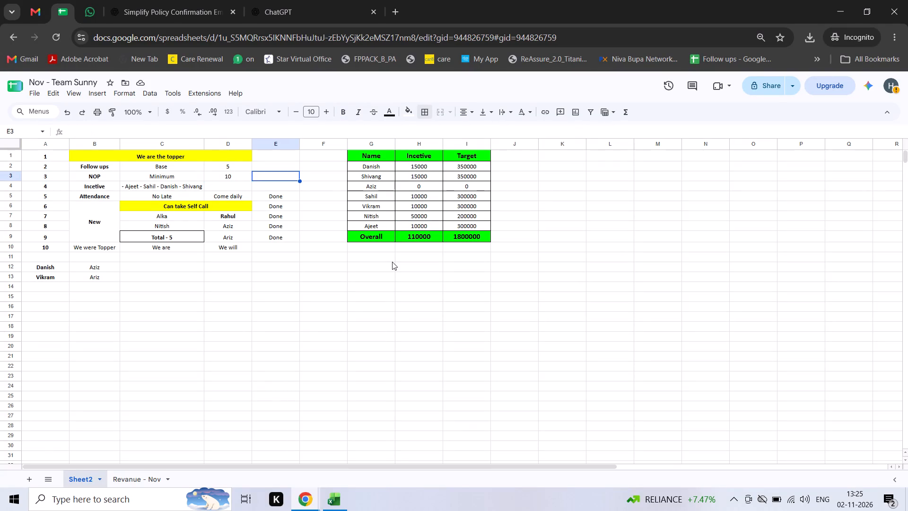
Add a matching NOP column in J1:J9 by duplicating the Target column, clearing its contents and entering the header NOP.
key(Up)
key(Up)
key(Left)
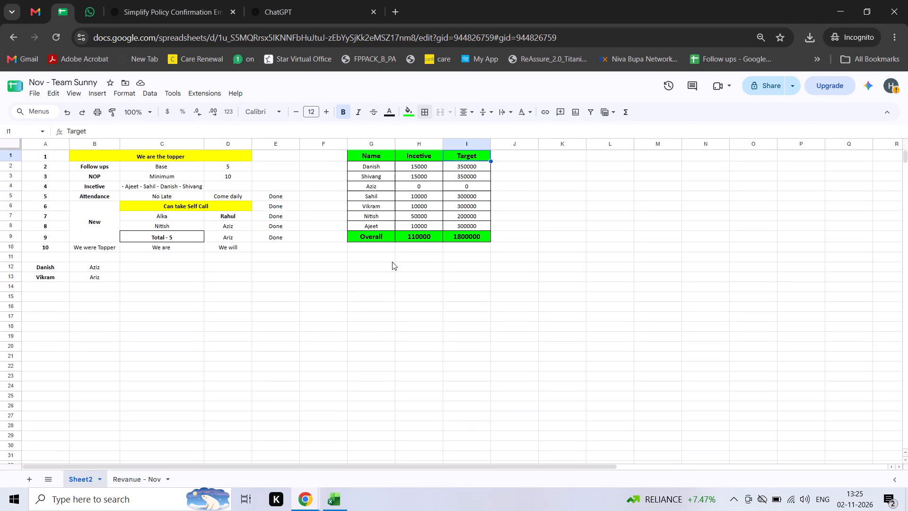
key(ctrl+shift+Down)
key(ctrl+c)
key(Right)
key(ctrl+v)
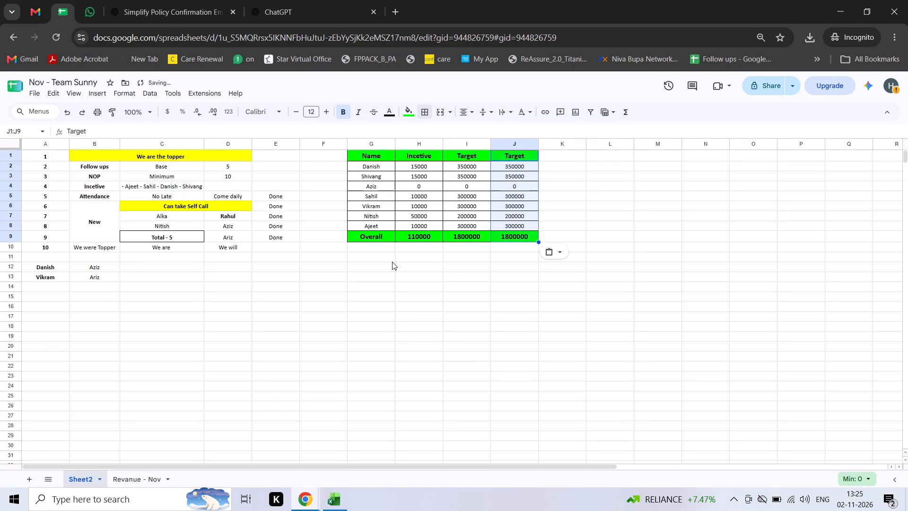
key(Delete)
key(Left)
key(Right)
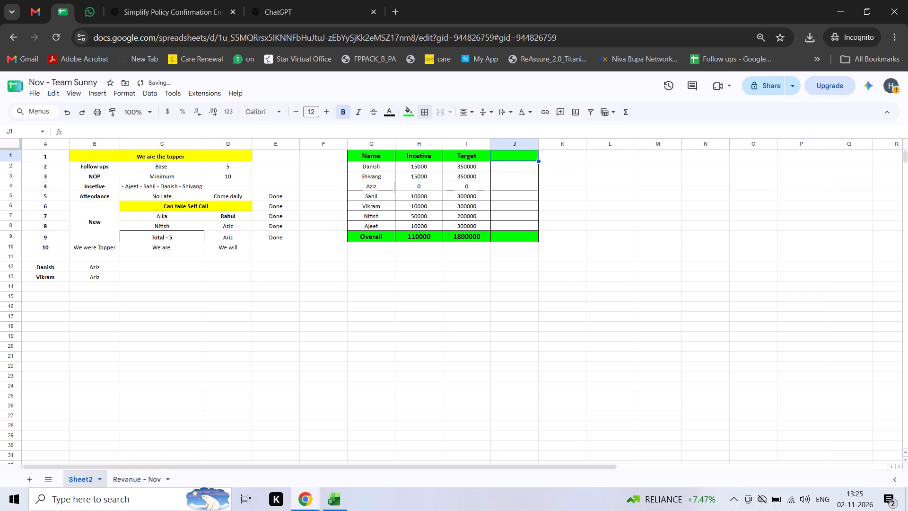
text(NOP)
key(Return)
Enter NOP values of 15 for Danish and 12 for Shivang.
key(Left)
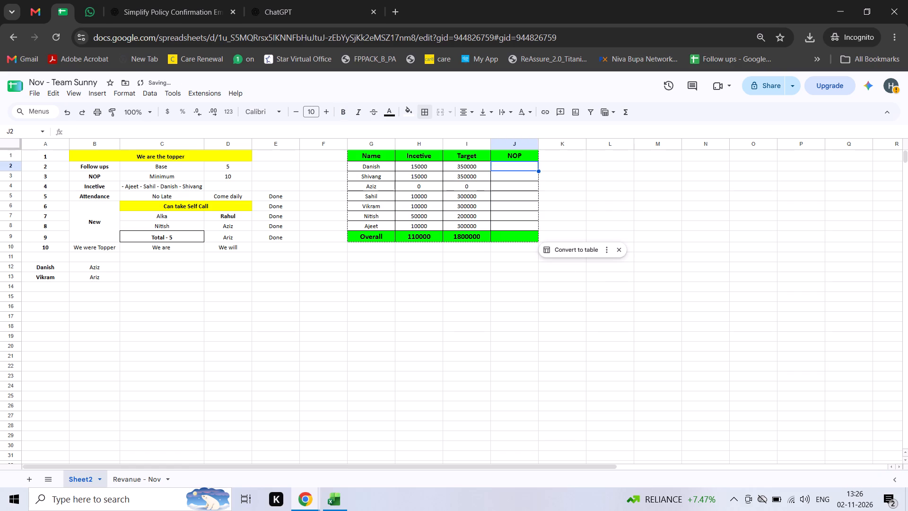
key(Left)
key(Right)
key(Right)
text(15)
key(Return)
key(Left)
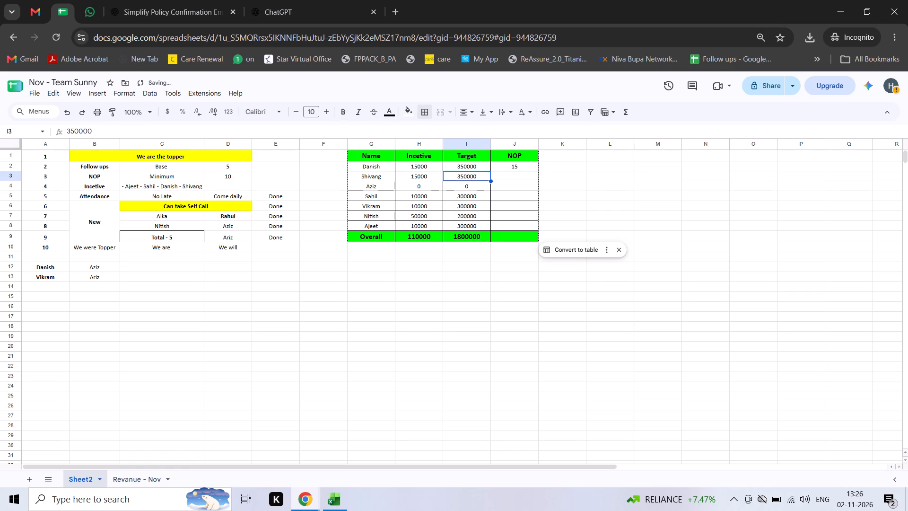
key(shift+space)
key(Left)
key(Right)
key(Right)
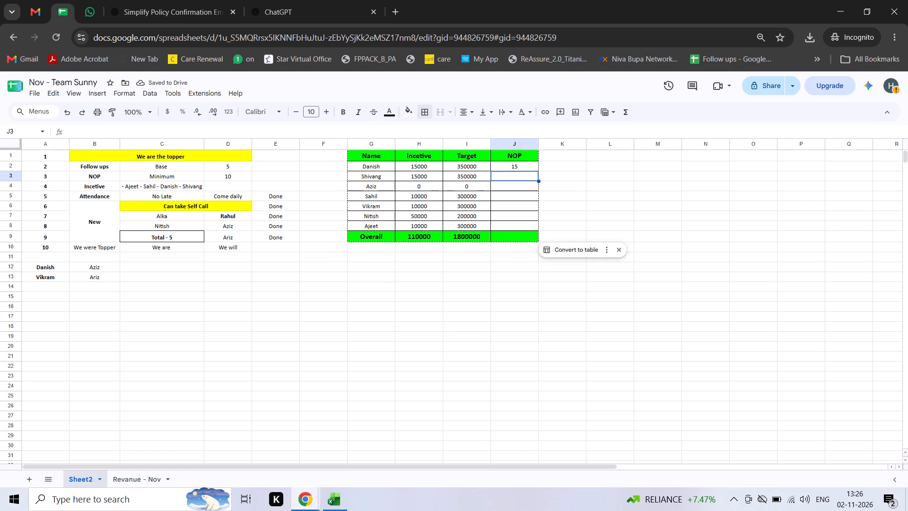
text(12)
key(Return)
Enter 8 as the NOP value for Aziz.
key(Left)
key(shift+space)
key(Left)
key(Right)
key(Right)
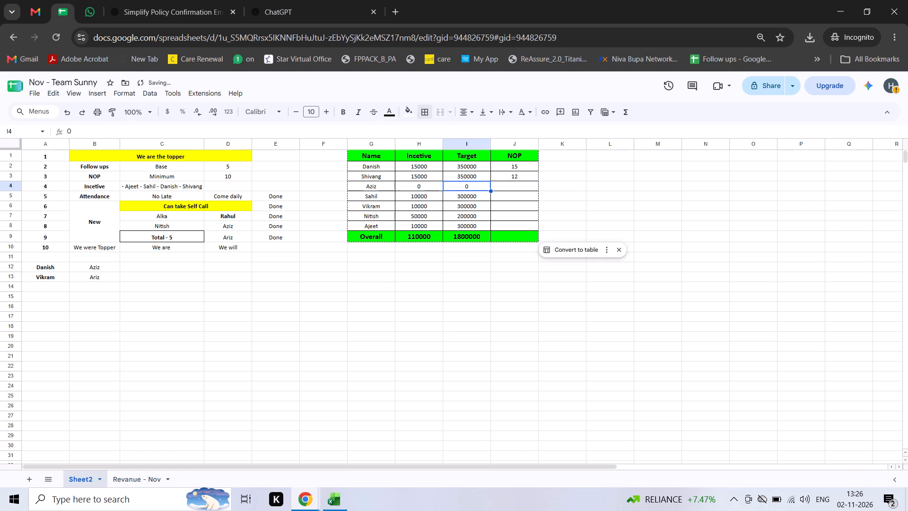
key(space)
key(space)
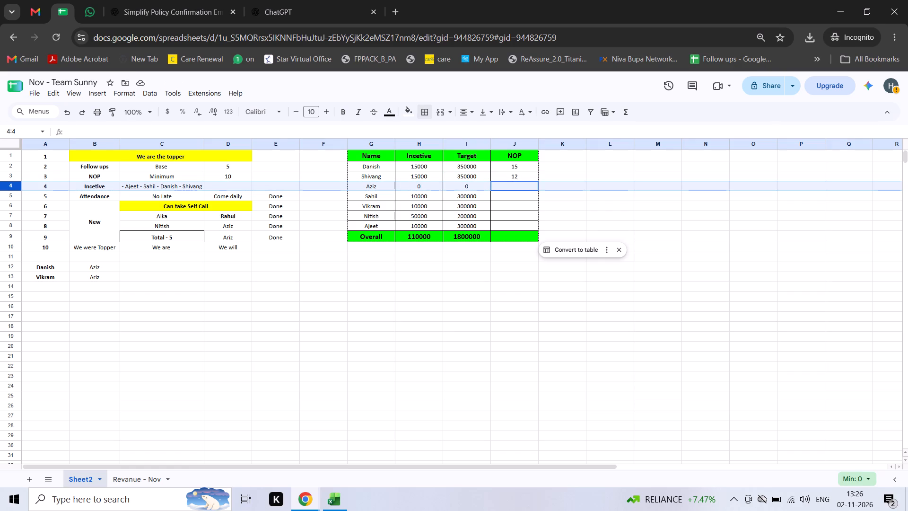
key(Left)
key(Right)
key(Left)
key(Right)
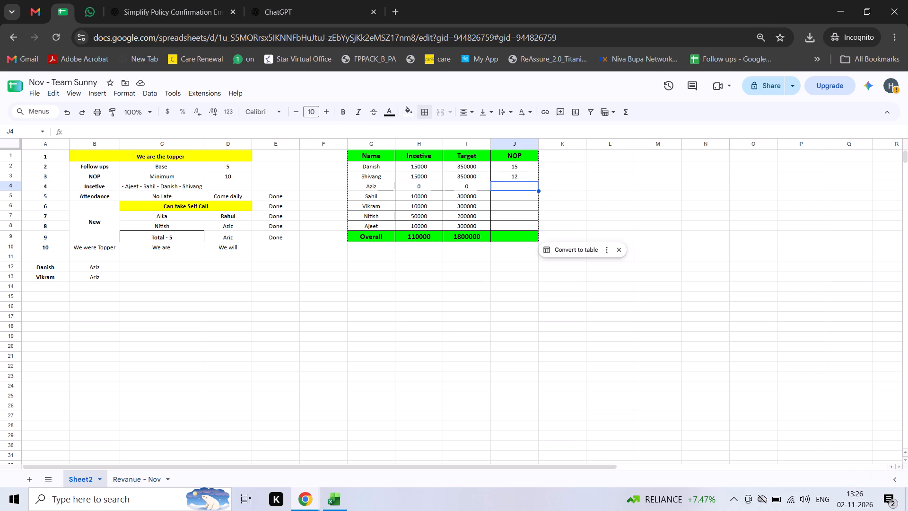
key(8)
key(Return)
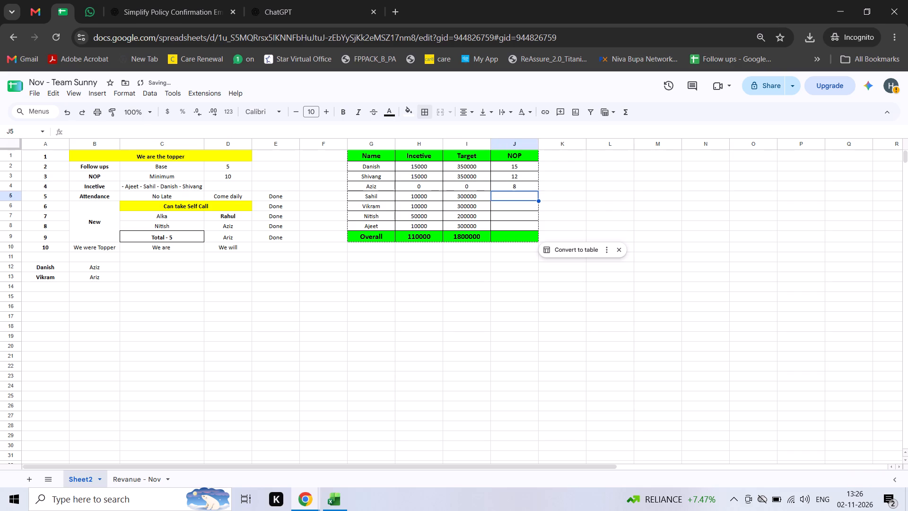
Set the NOP value for Aziz to 7.
key(Up)
key(Left)
key(Right)
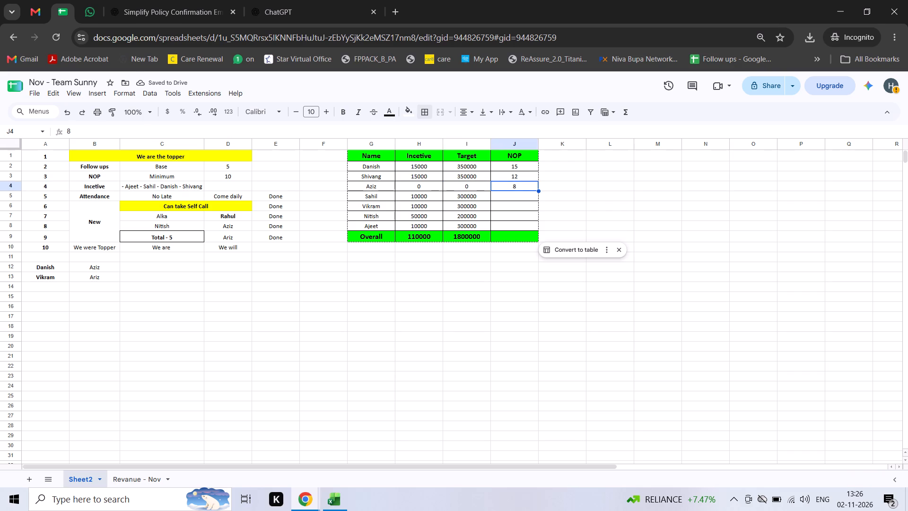
key(7)
key(Return)
Enter NOP values of 14 for Sahil and 12 for Vikram.
key(space)
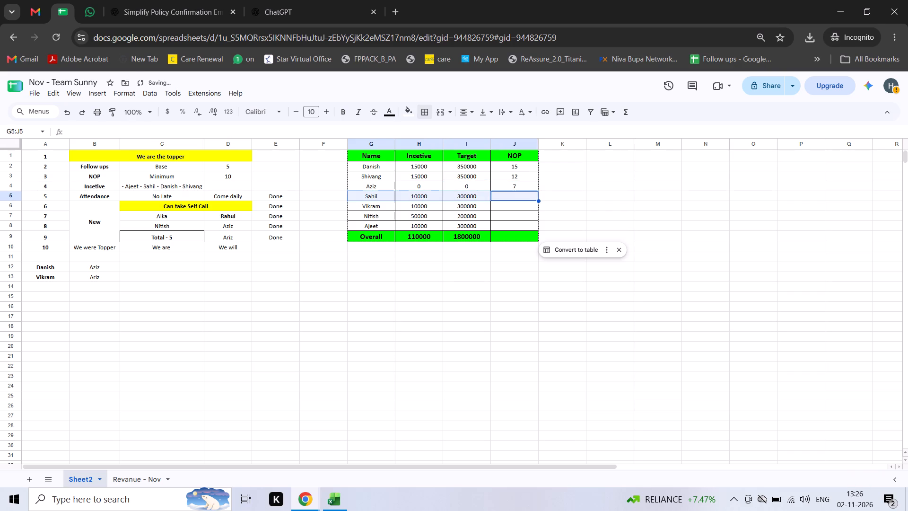
key(space)
key(Left)
key(Right)
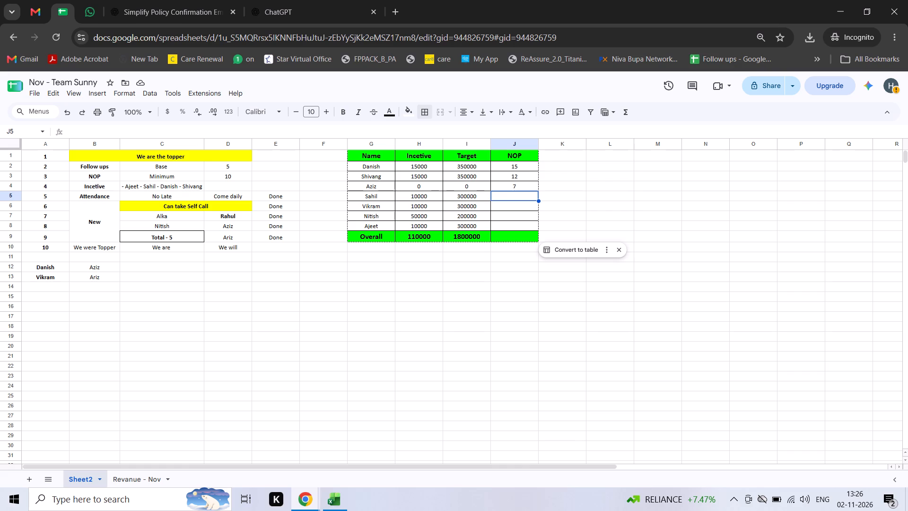
key(Left)
key(Right)
text(14)
key(Return)
key(Left)
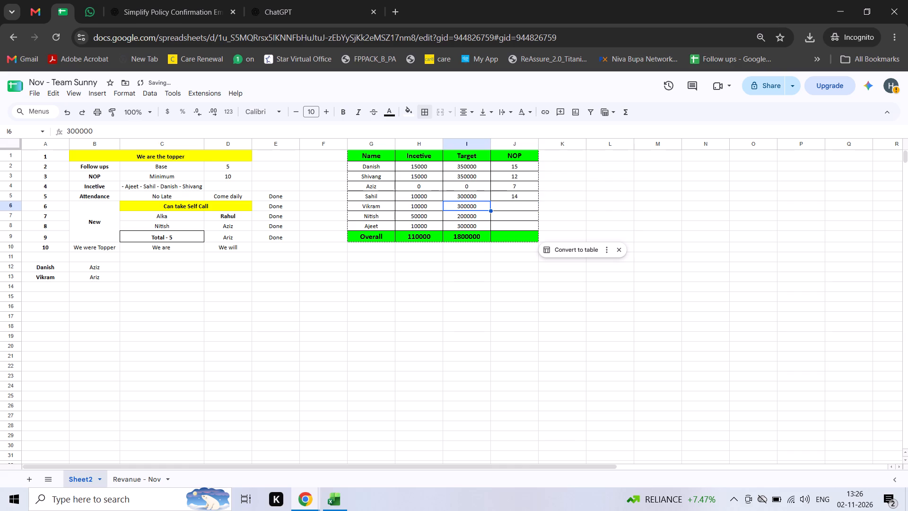
key(shift+space)
key(shift+space)
key(Left)
key(Right)
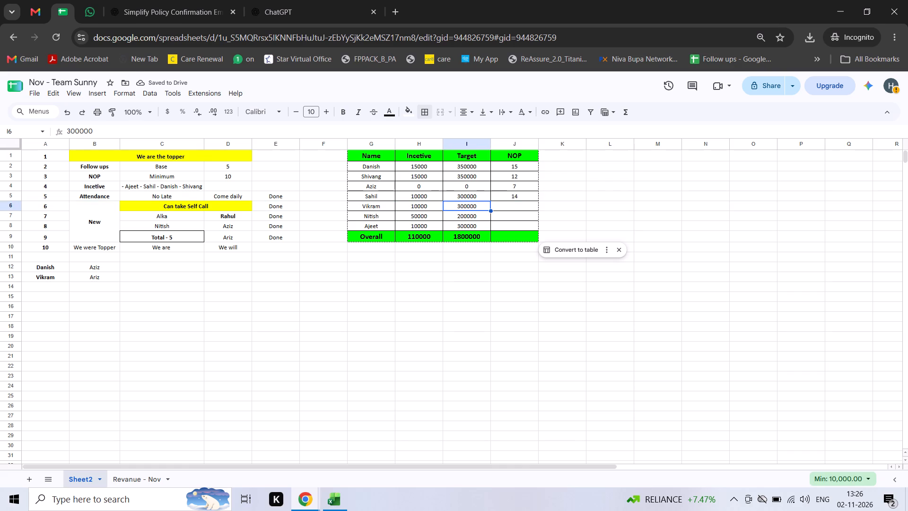
key(Right)
text(12)
key(Return)
Enter NOP values of 9 for Nitish and 13 for Ajeet.
key(shift+space)
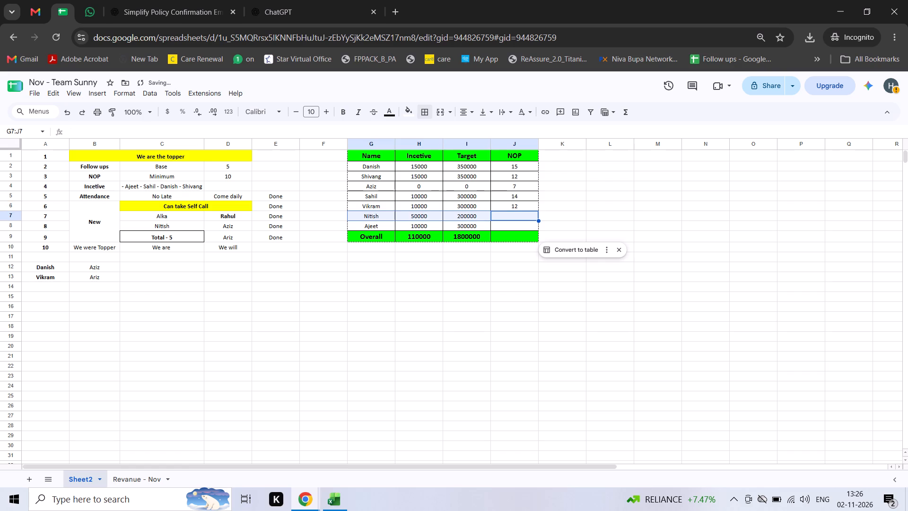
key(shift+space)
key(Left)
key(Right)
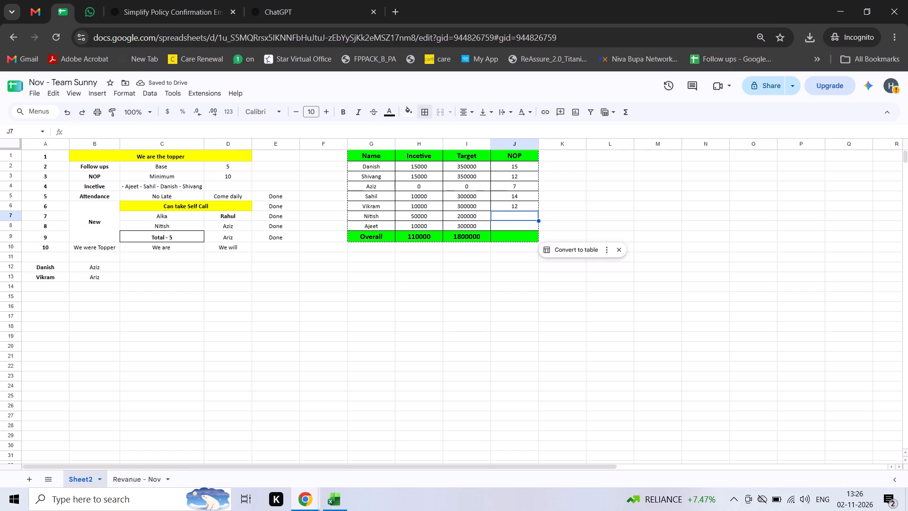
key(9)
key(Return)
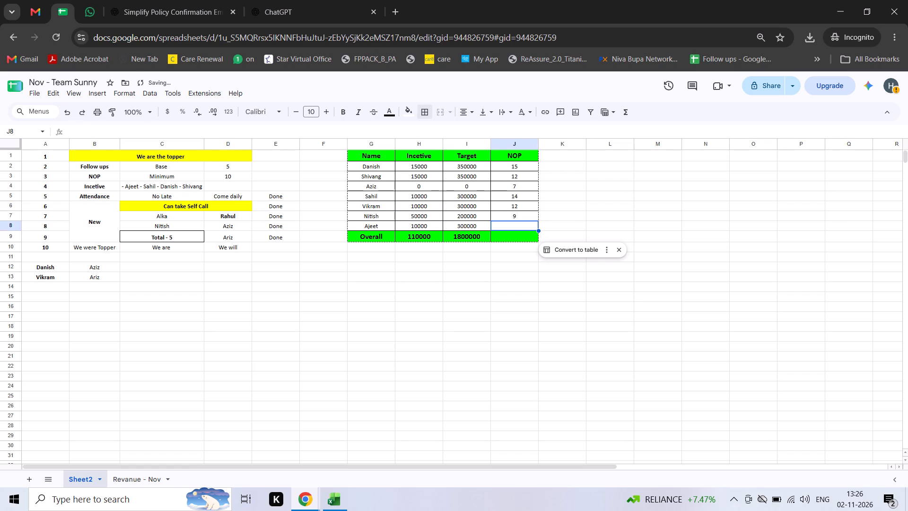
key(space)
key(space)
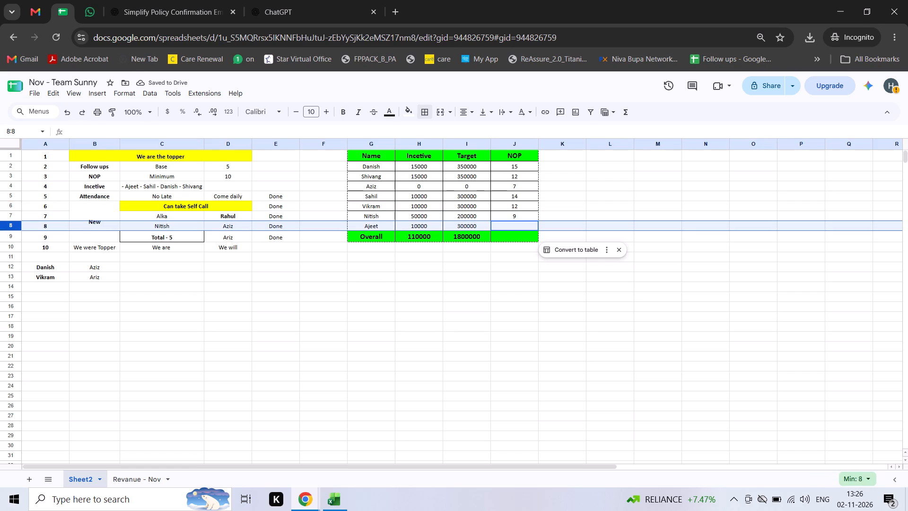
key(Left)
key(Right)
text(13)
key(Return)
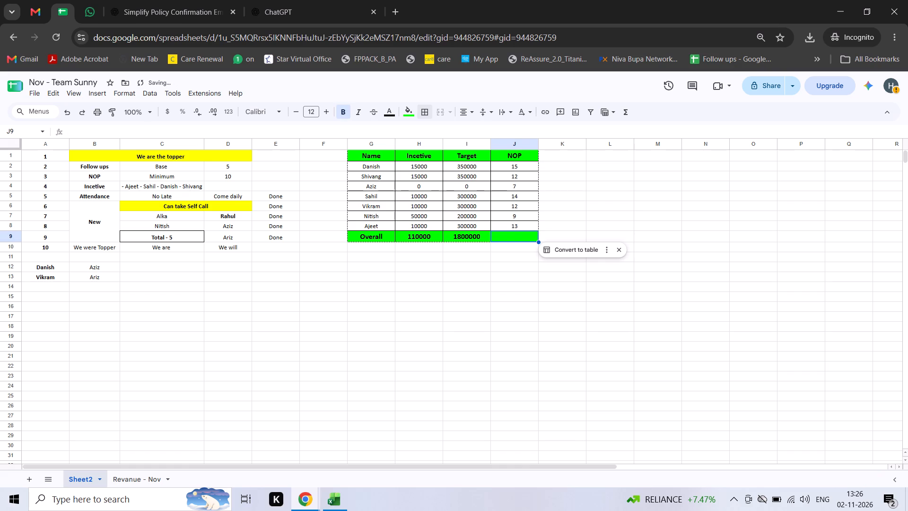
Copy the Overall sum formula from the Target column into J9 so that it totals the NOP values in J2:J8.
key(Left)
key(Left)
key(Right)
key(Right)
key(Left)
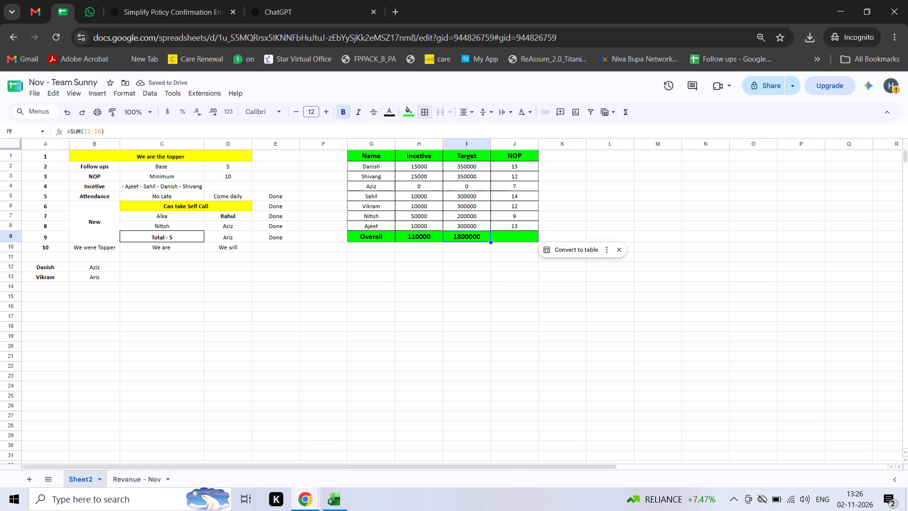
key(ctrl+c)
key(Right)
key(ctrl+v)
key(Up)
key(Up)
key(Down)
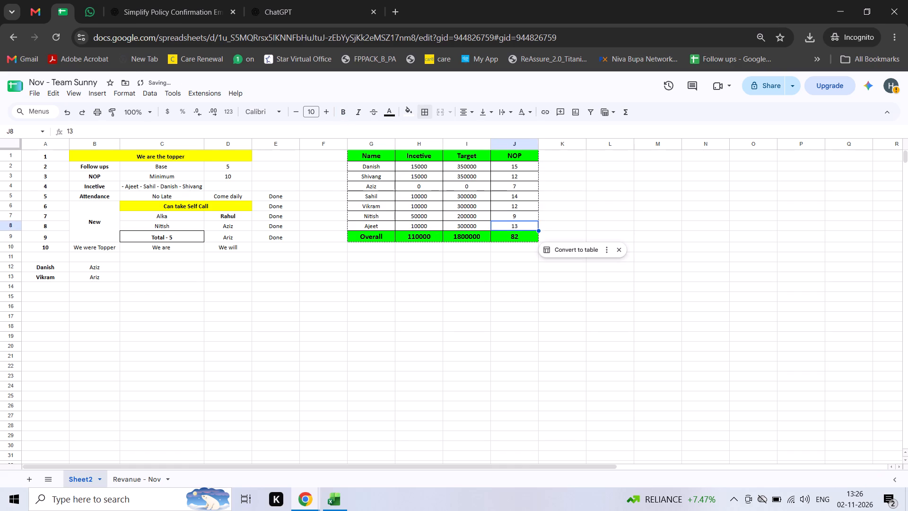
key(Down)
key(Down)
key(Up)
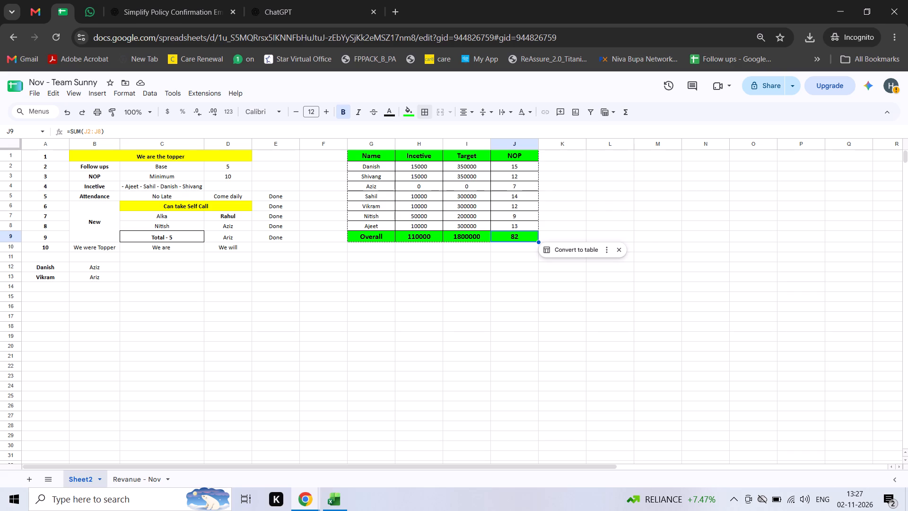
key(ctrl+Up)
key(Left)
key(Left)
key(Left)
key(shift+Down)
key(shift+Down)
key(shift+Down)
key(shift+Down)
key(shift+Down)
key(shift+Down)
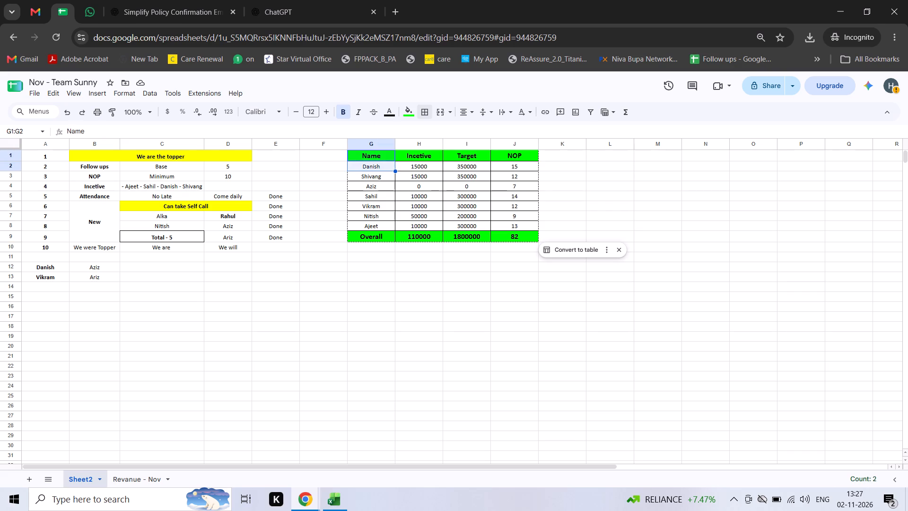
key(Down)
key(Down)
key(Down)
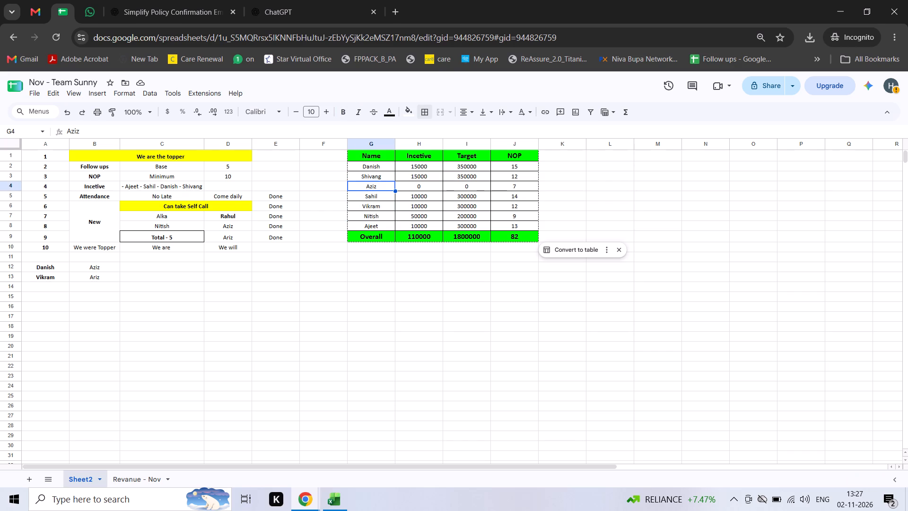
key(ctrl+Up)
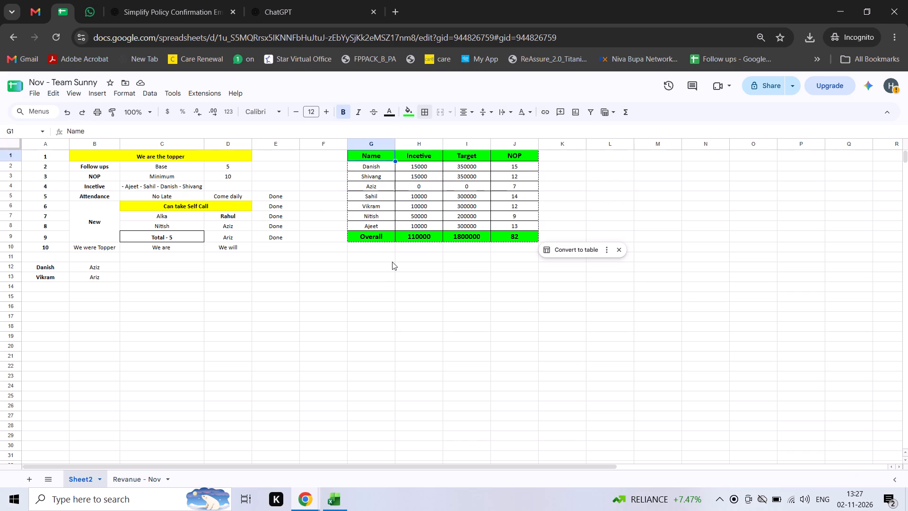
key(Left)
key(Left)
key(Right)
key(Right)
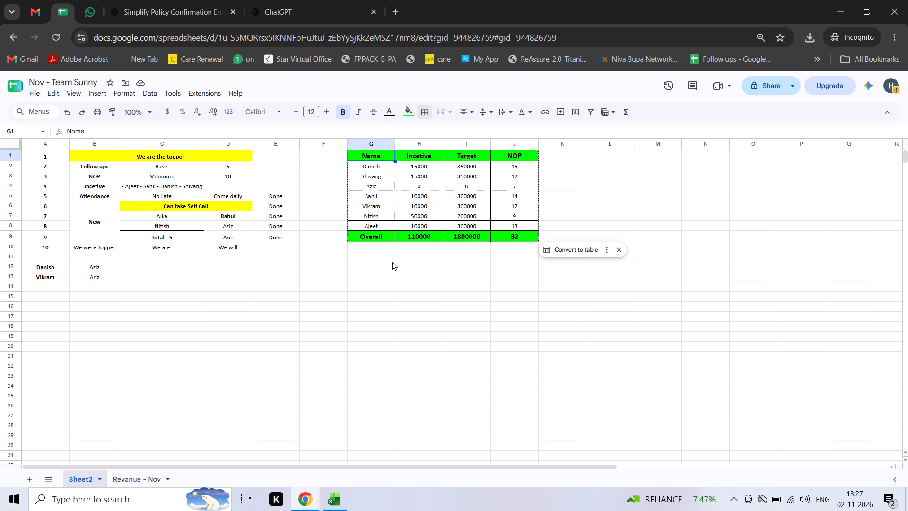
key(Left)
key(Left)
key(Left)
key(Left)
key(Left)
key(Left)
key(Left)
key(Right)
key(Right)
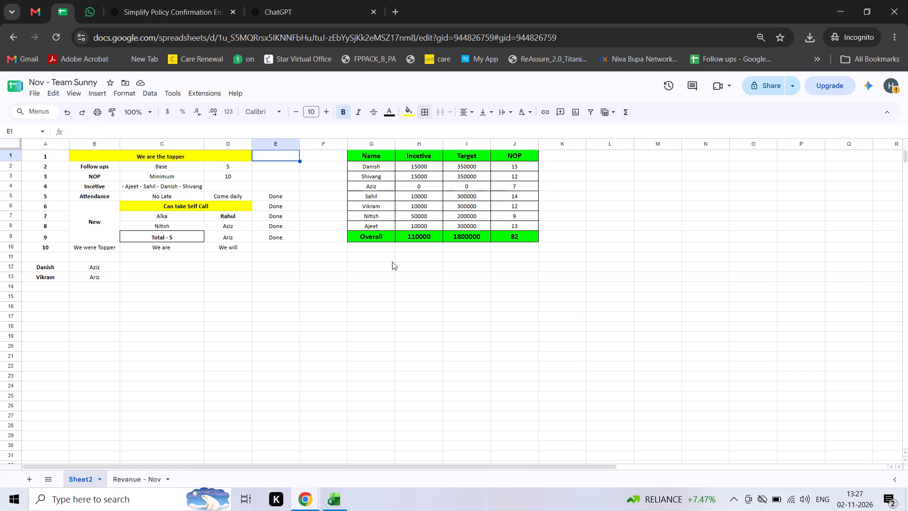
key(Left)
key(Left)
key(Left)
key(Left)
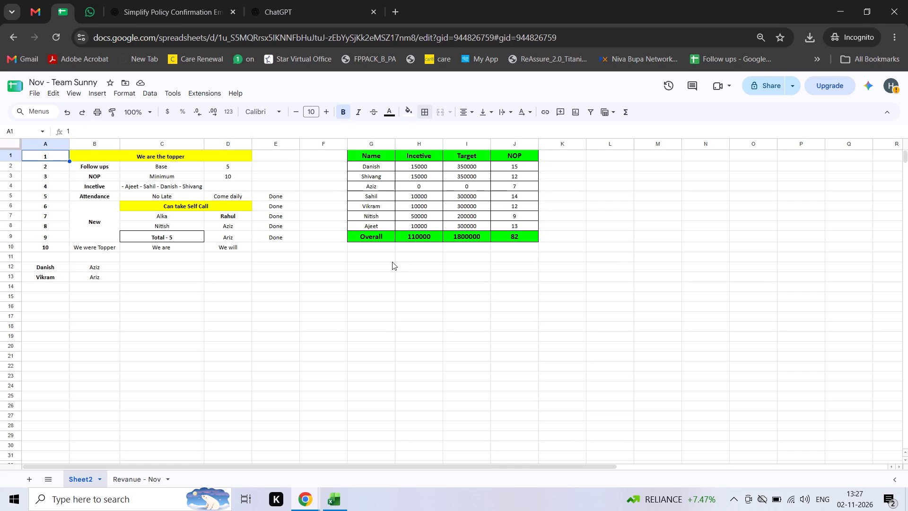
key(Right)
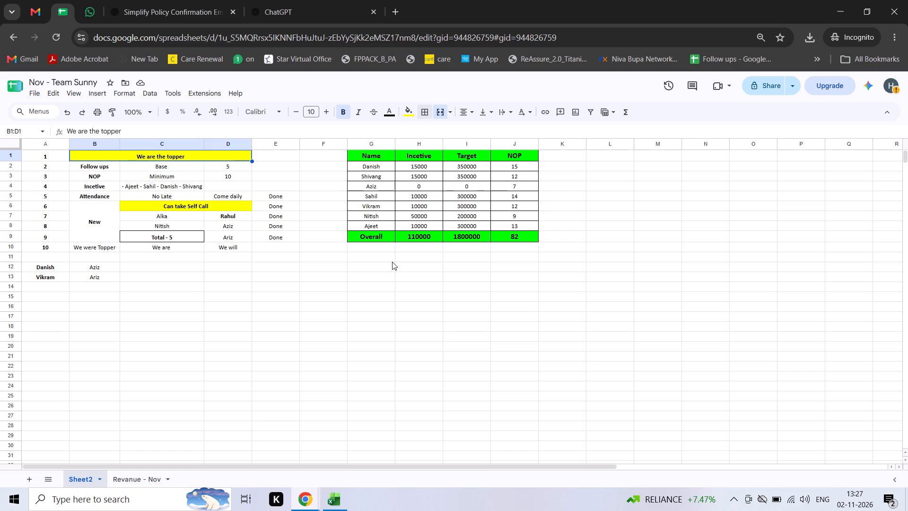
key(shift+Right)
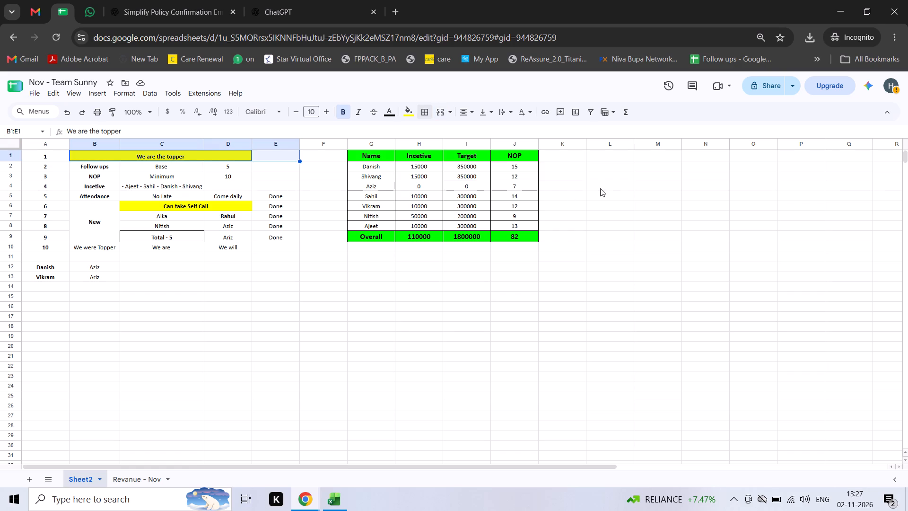
Merge the yellow "We are the topper" header across B1:E1.
click(443, 113)
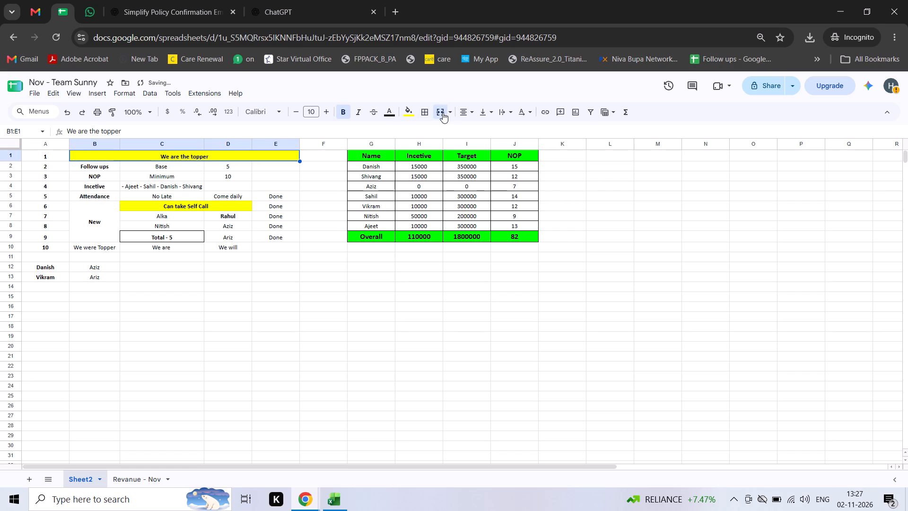
Review the numbered agenda points in rows 1 to 10, from the topper header through attendance and new members.
key(Left)
key(Left)
key(Left)
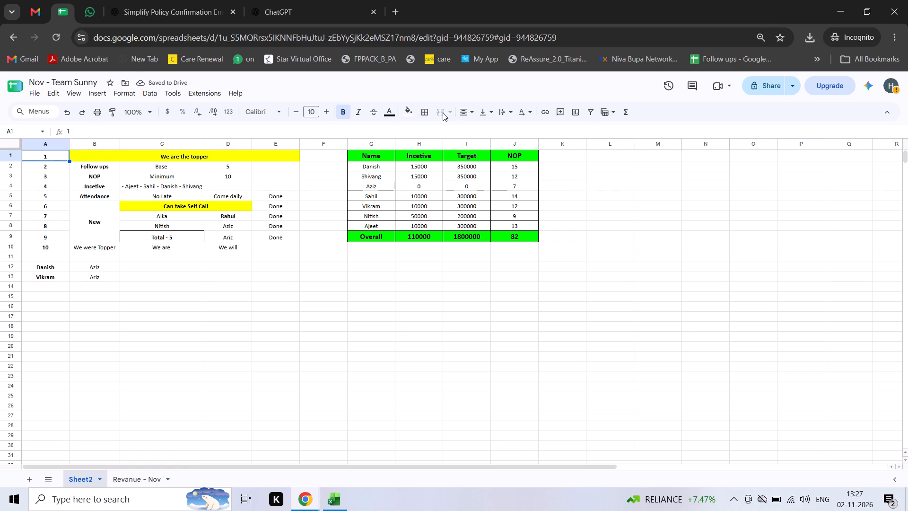
key(Right)
key(Left)
key(Left)
key(Down)
key(Right)
key(space)
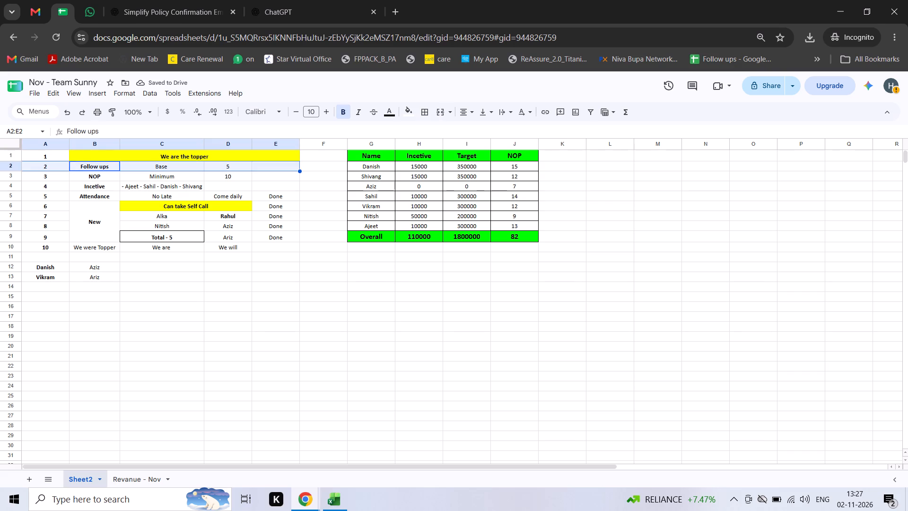
key(space)
key(Right)
key(Right)
key(Right)
key(Right)
key(Left)
key(Left)
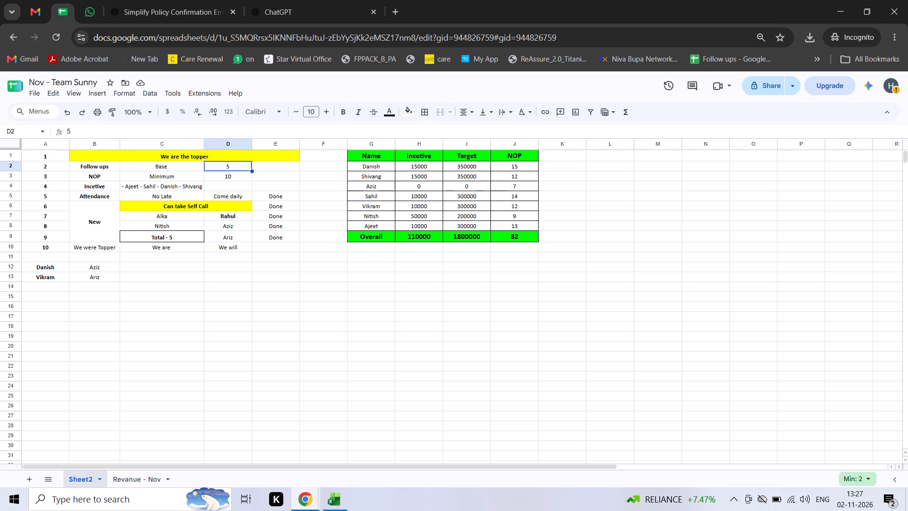
key(Left)
key(Down)
key(Right)
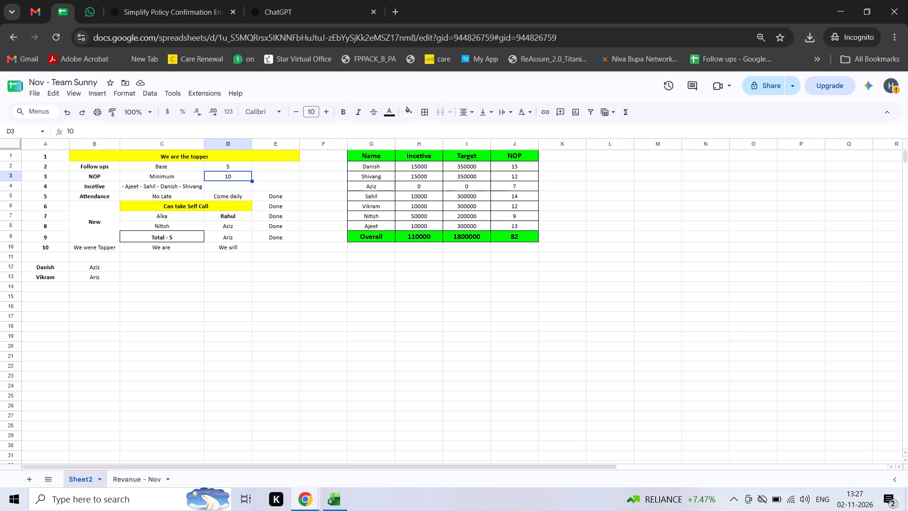
key(Right)
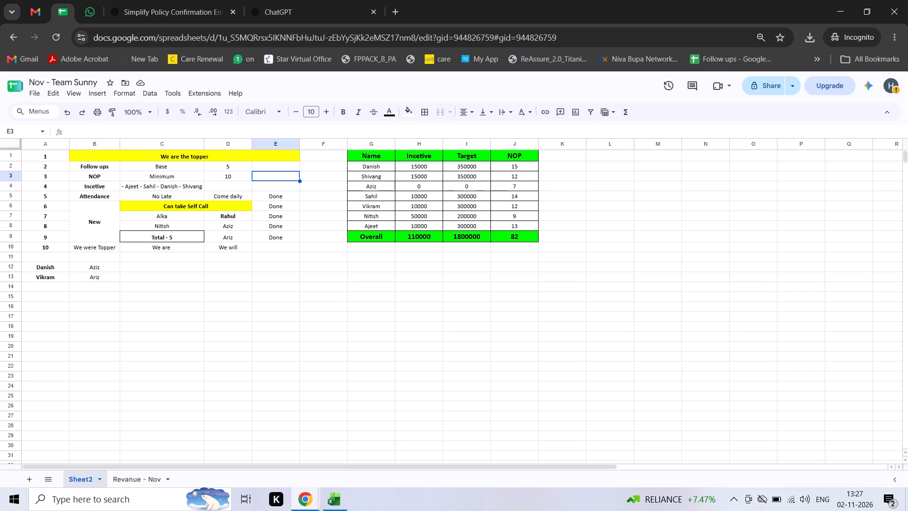
key(Left)
key(Left)
key(Left)
key(Left)
key(Left)
key(Left)
key(Right)
key(Right)
key(Down)
key(Down)
key(Down)
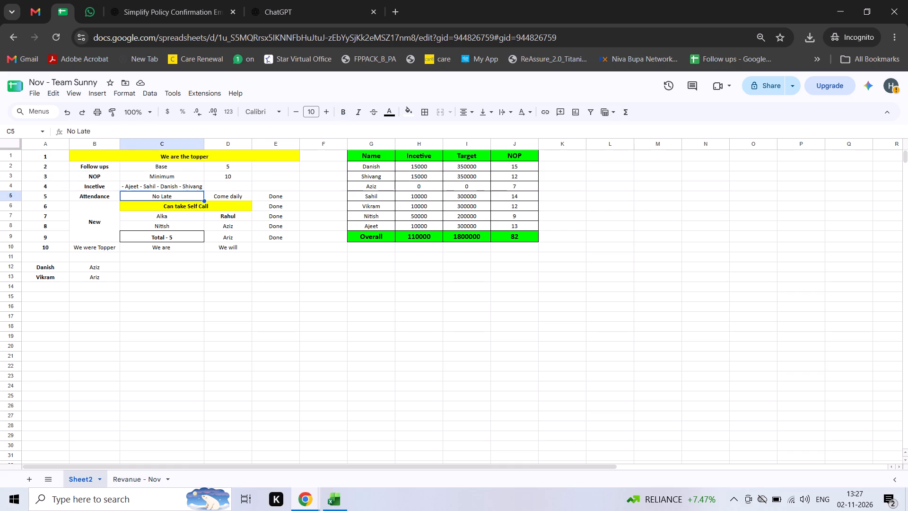
key(Down)
key(Down)
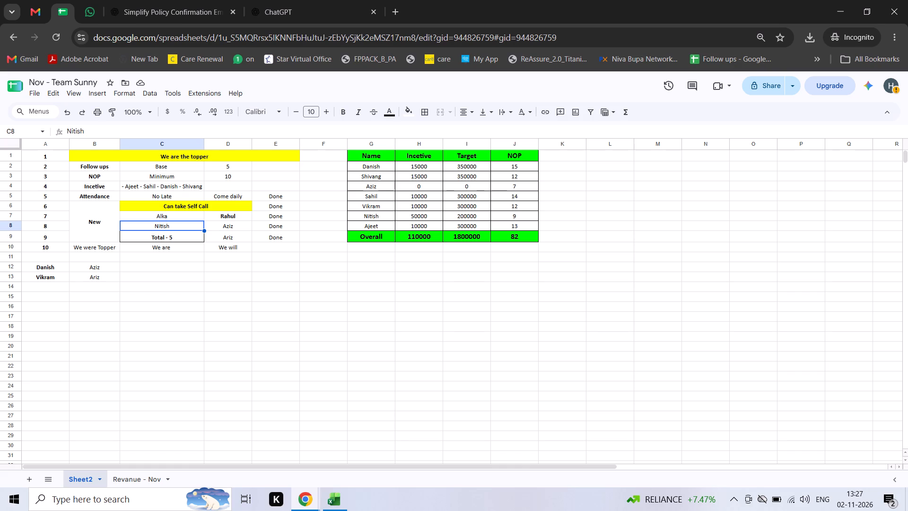
key(Down)
key(Down)
key(Left)
key(Right)
key(Right)
key(Up)
key(Up)
key(Up)
key(Up)
key(Up)
key(Up)
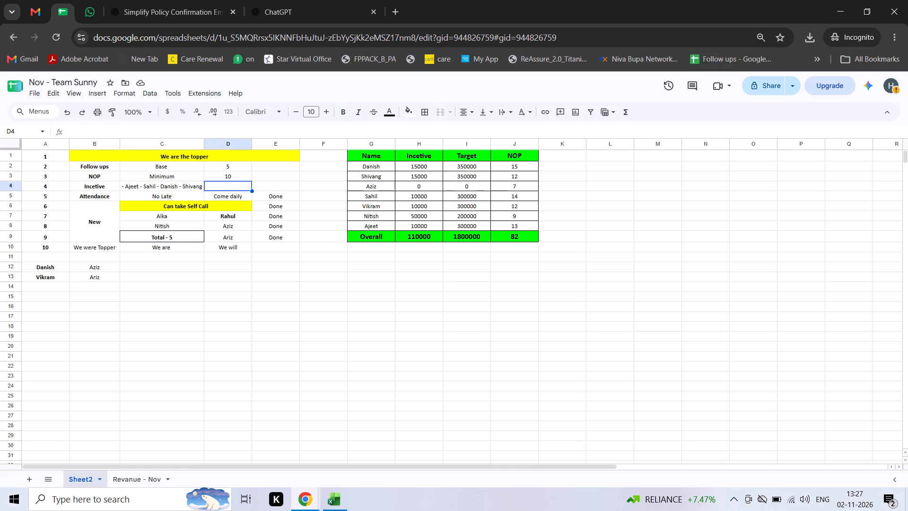
Examine the Follow ups and NOP agenda rows across columns A to E.
key(Up)
key(Right)
key(Left)
key(Left)
key(Left)
key(Left)
key(Left)
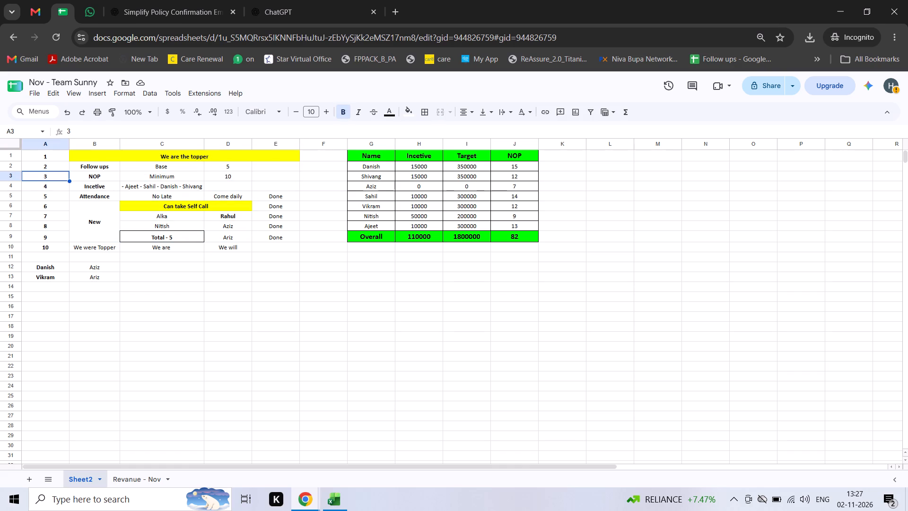
key(shift+space)
key(Right)
key(Right)
key(Right)
key(Right)
key(Right)
key(Right)
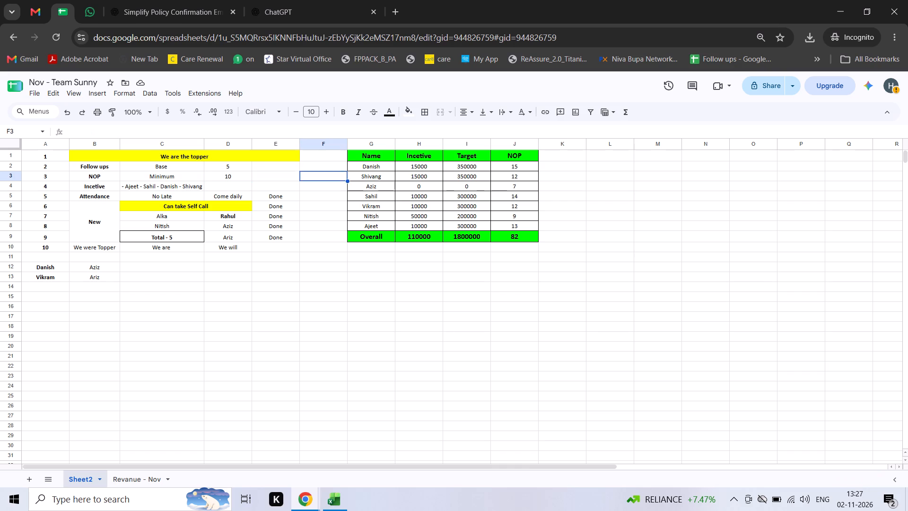
key(Left)
key(Left)
key(Left)
key(Left)
key(Left)
key(Left)
key(Left)
key(Right)
key(Right)
key(Right)
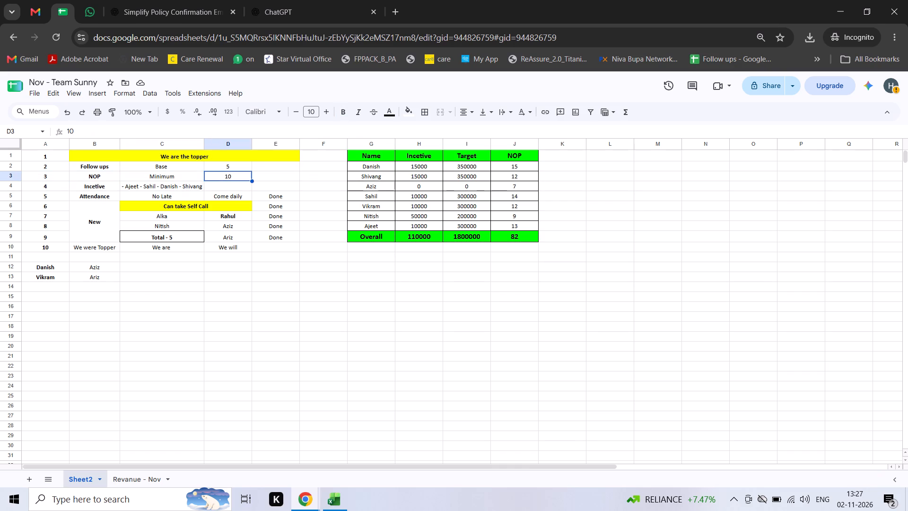
key(shift+space)
key(Up)
key(shift+space)
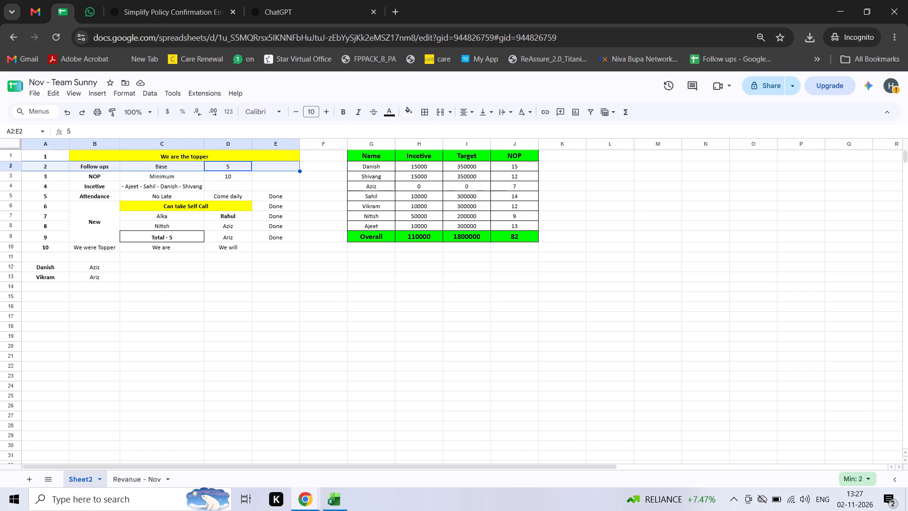
key(shift+space)
key(Left)
key(Right)
key(Right)
key(Left)
key(Left)
key(Left)
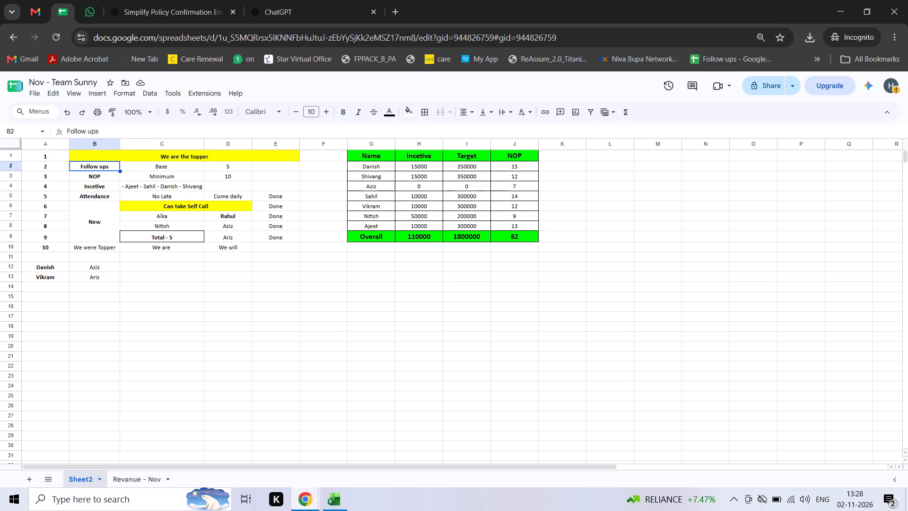
key(Left)
key(space)
key(space)
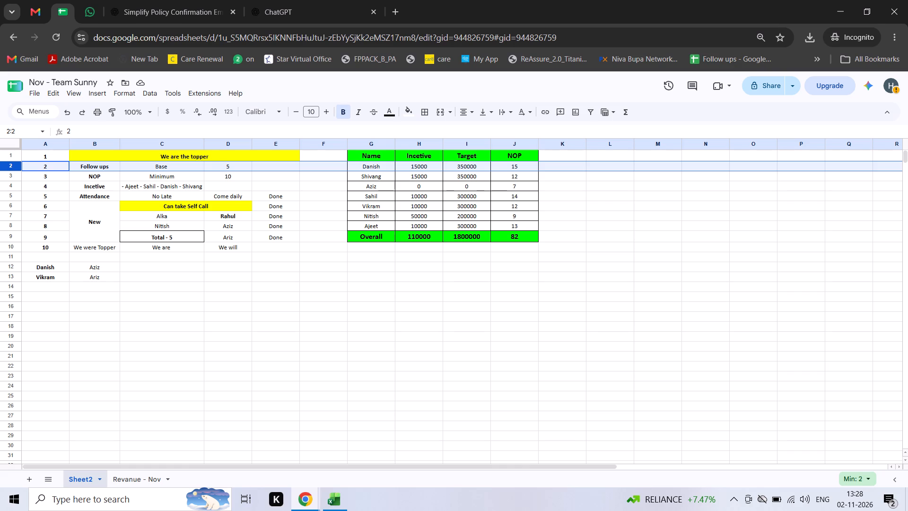
Enter 10 in A16 and 50 in B16, below the Danish and Vikram pairings.
key(Down)
key(Down)
key(Down)
key(Down)
key(Down)
key(Down)
key(Down)
key(Down)
key(Down)
key(Down)
key(Down)
key(Down)
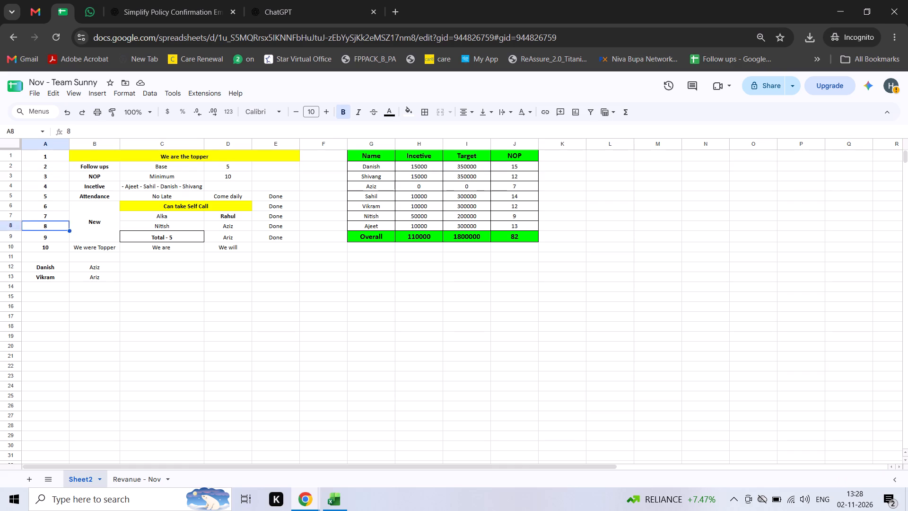
key(Down)
key(Down)
text(10)
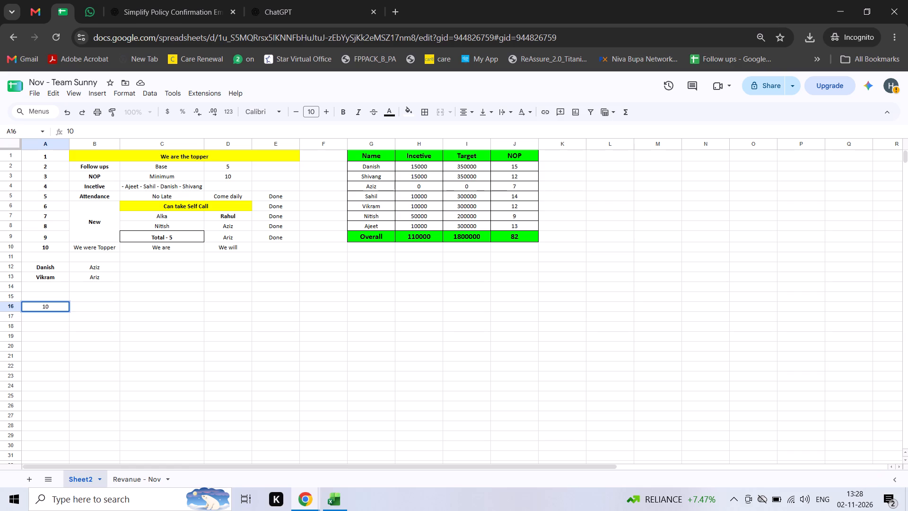
key(Return)
key(Up)
key(Right)
key(Left)
key(Right)
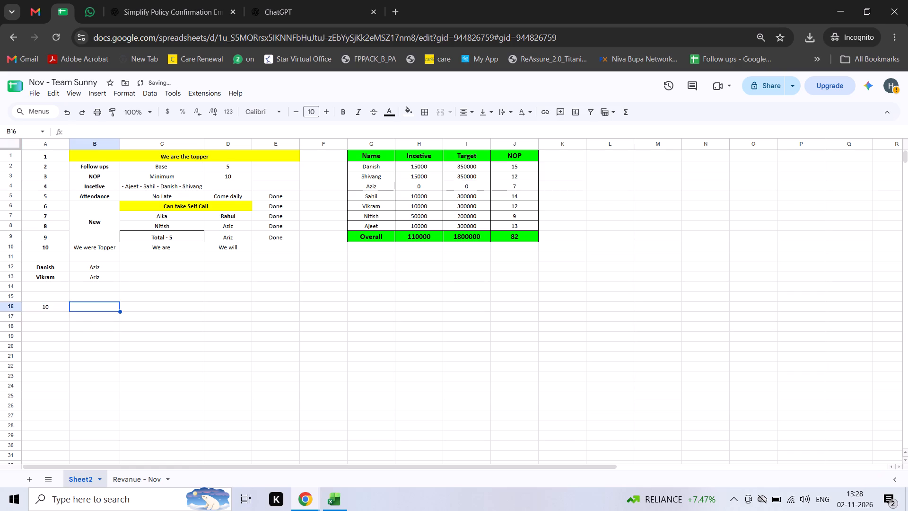
key(Left)
key(Right)
text(50)
key(Return)
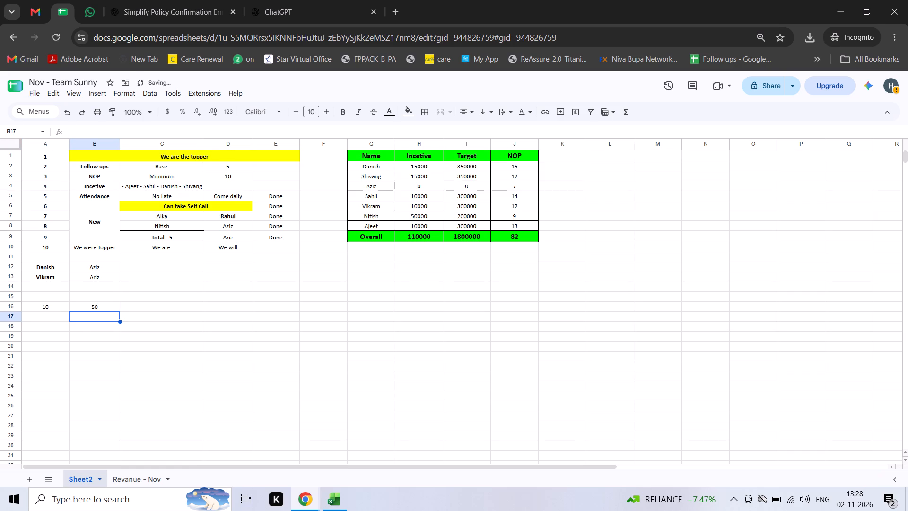
Make the values in A16:B16 bold.
key(Up)
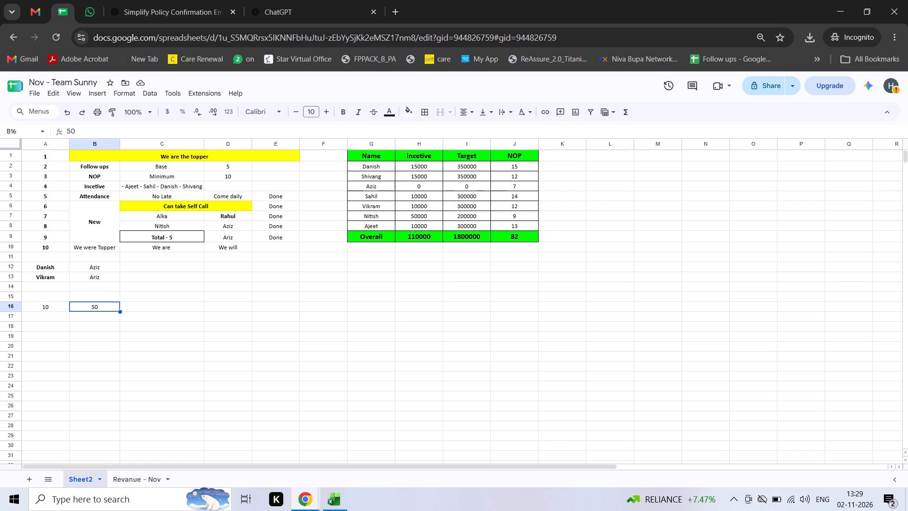
key(Left)
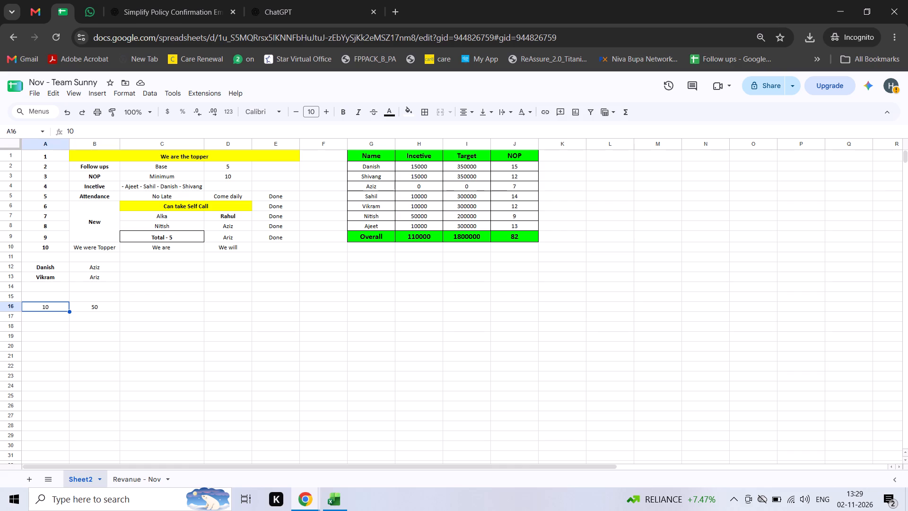
key(shift+Right)
key(ctrl+b)
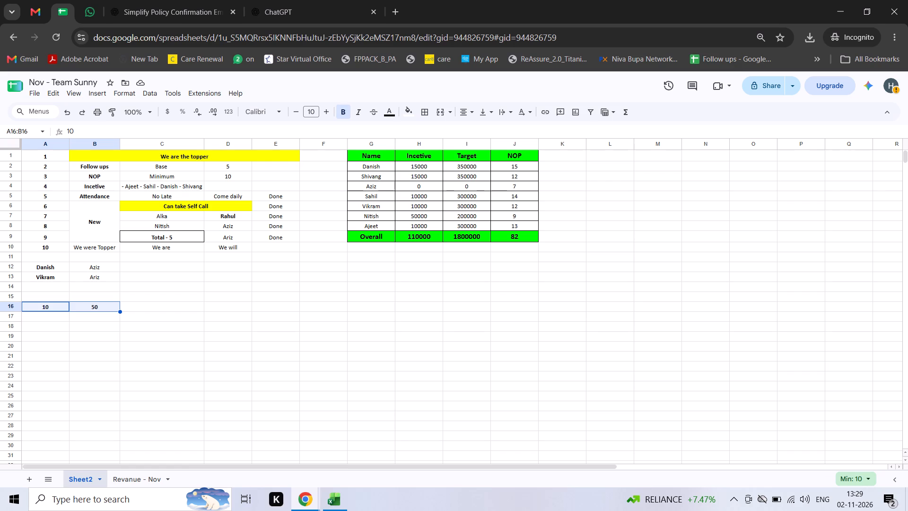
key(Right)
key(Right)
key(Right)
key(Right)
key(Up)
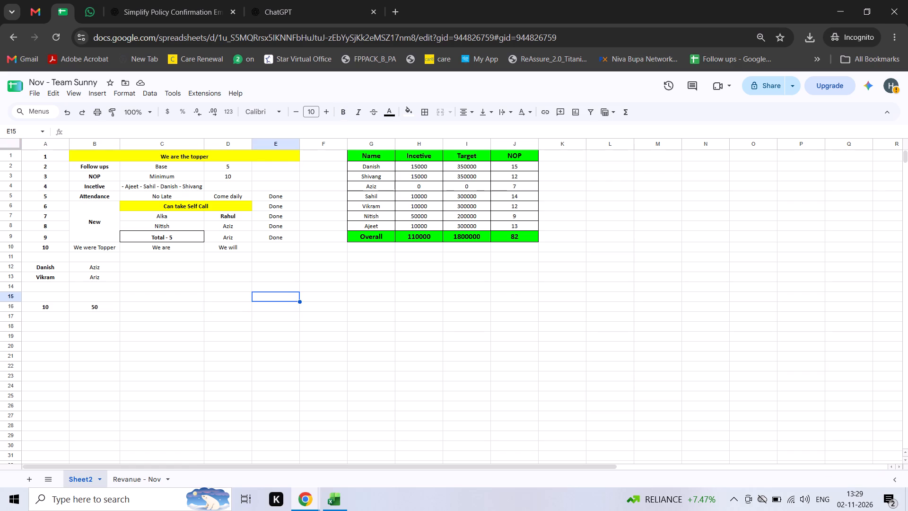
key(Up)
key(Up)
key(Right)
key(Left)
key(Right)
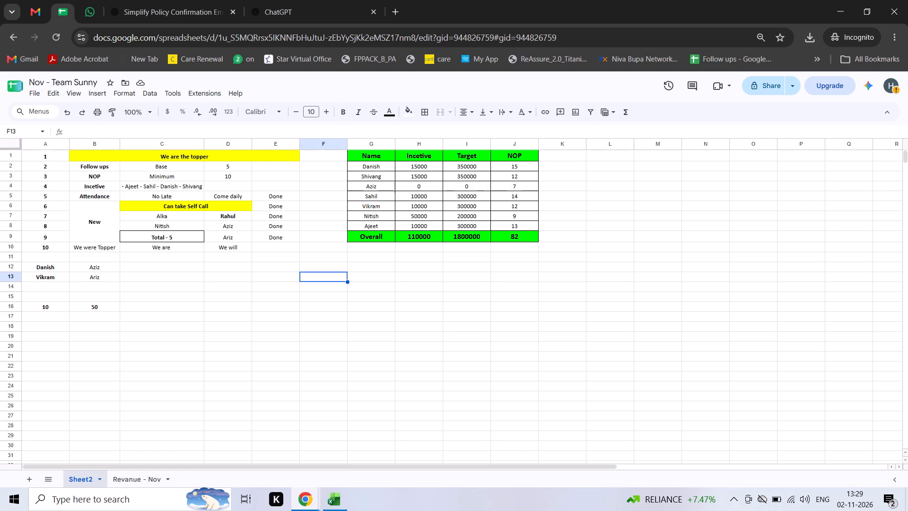
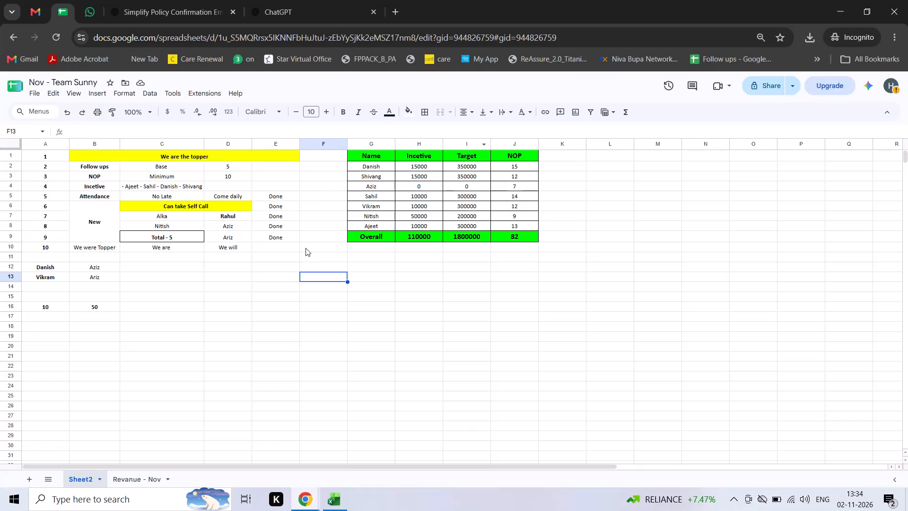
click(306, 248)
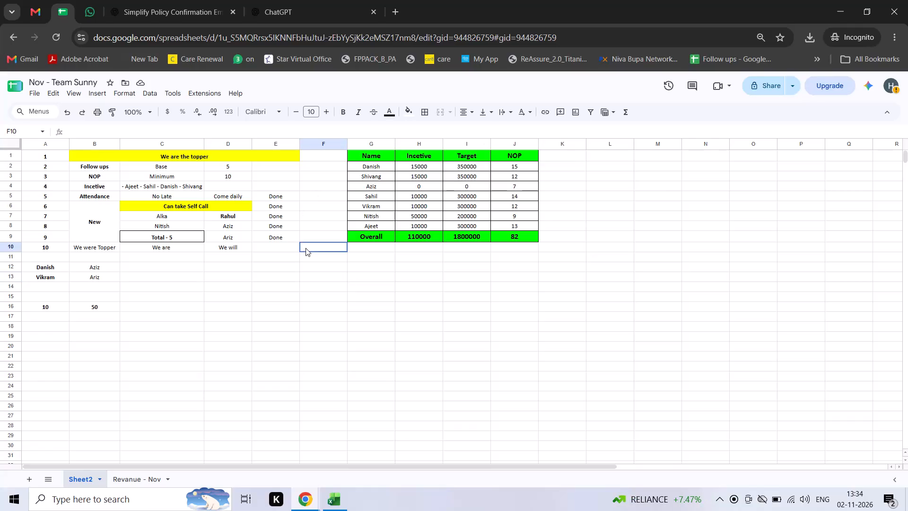
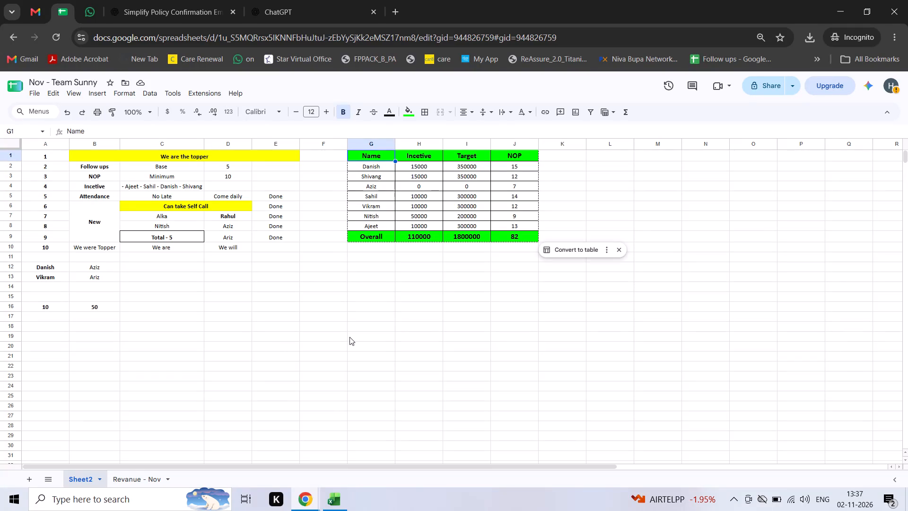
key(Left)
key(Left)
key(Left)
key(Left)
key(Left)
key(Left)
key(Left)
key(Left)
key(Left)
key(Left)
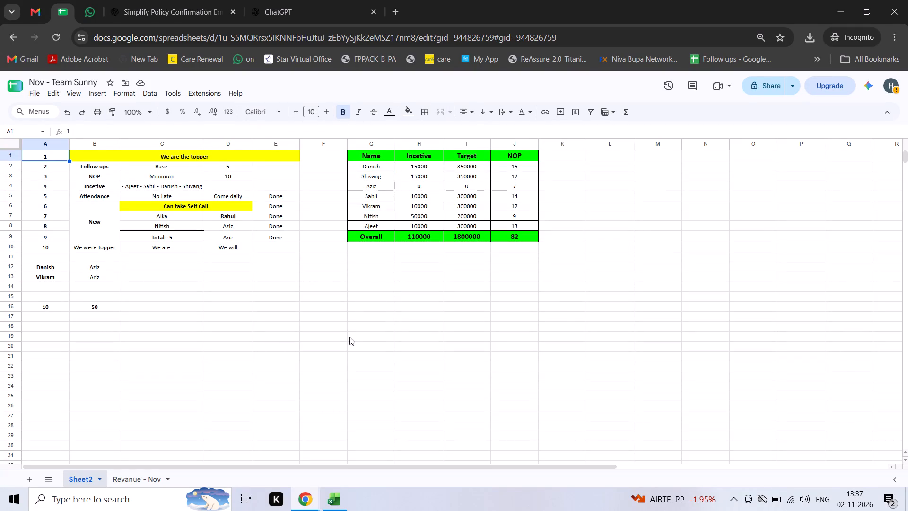
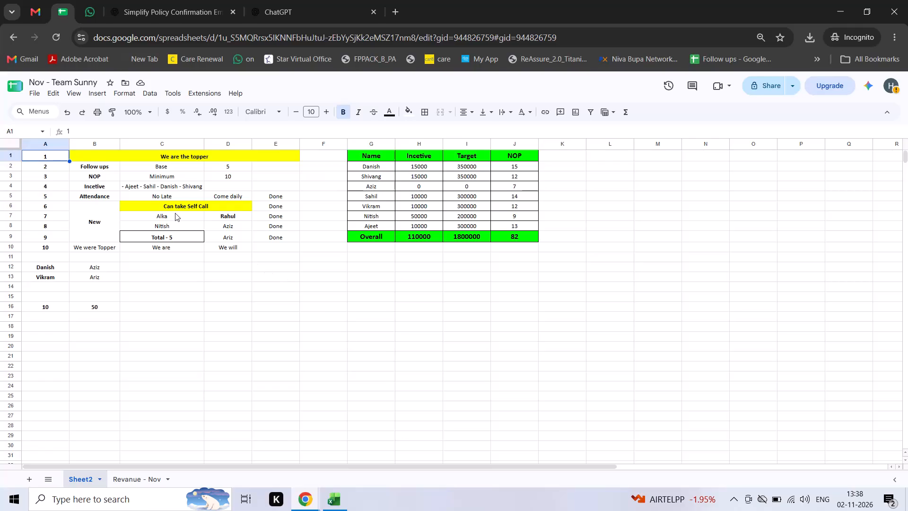
Apply all borders to the agenda block B1:E10, from the topper header down to the We were Topper row.
drag(82, 156, 52, 158)
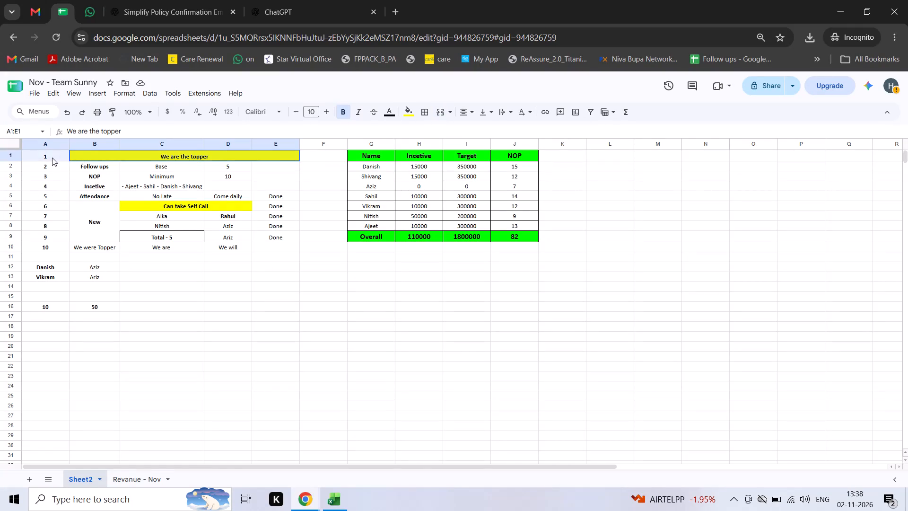
drag(52, 158, 73, 251)
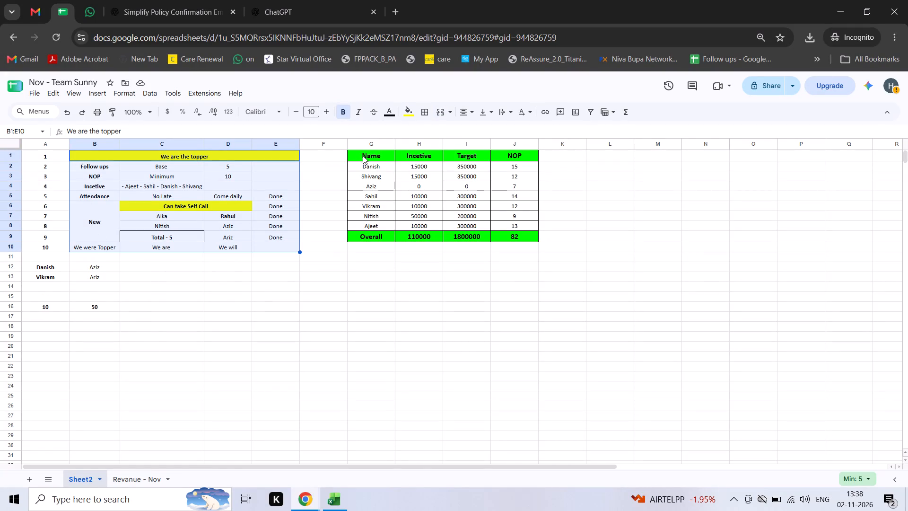
click(429, 115)
click(430, 132)
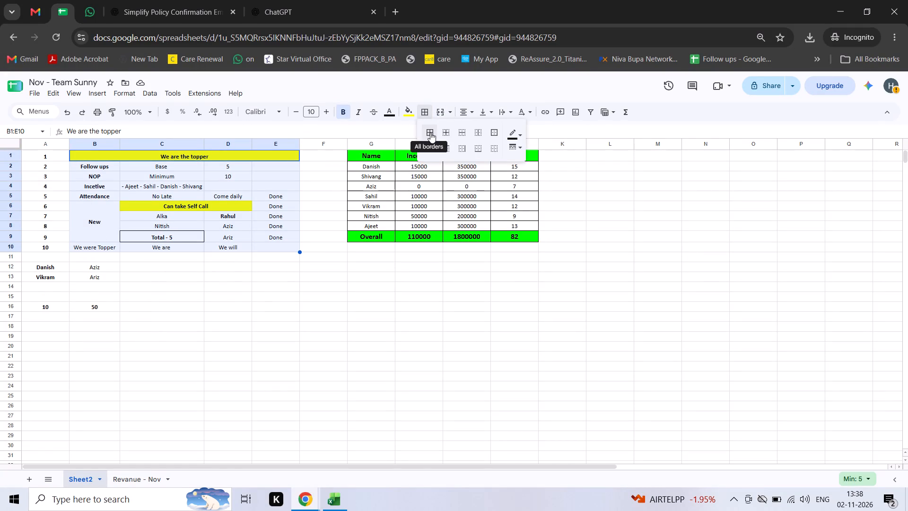
click(377, 246)
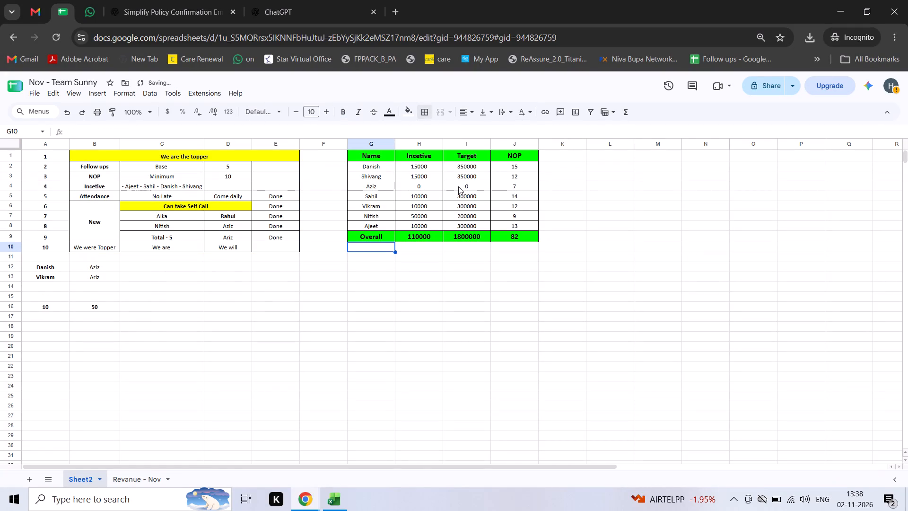